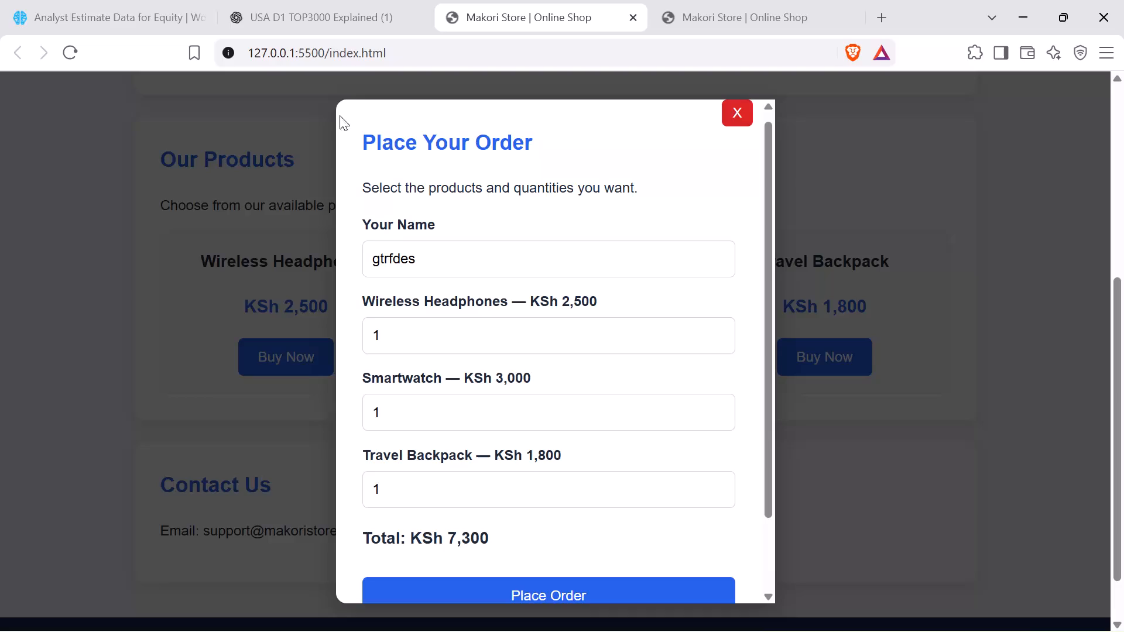
Switch from the Makori Store order form to the open WorldQuant BRAIN page for Analyst Estimate Data for Equity.
{"action": "left_click", "coordinate": [125, 6]}
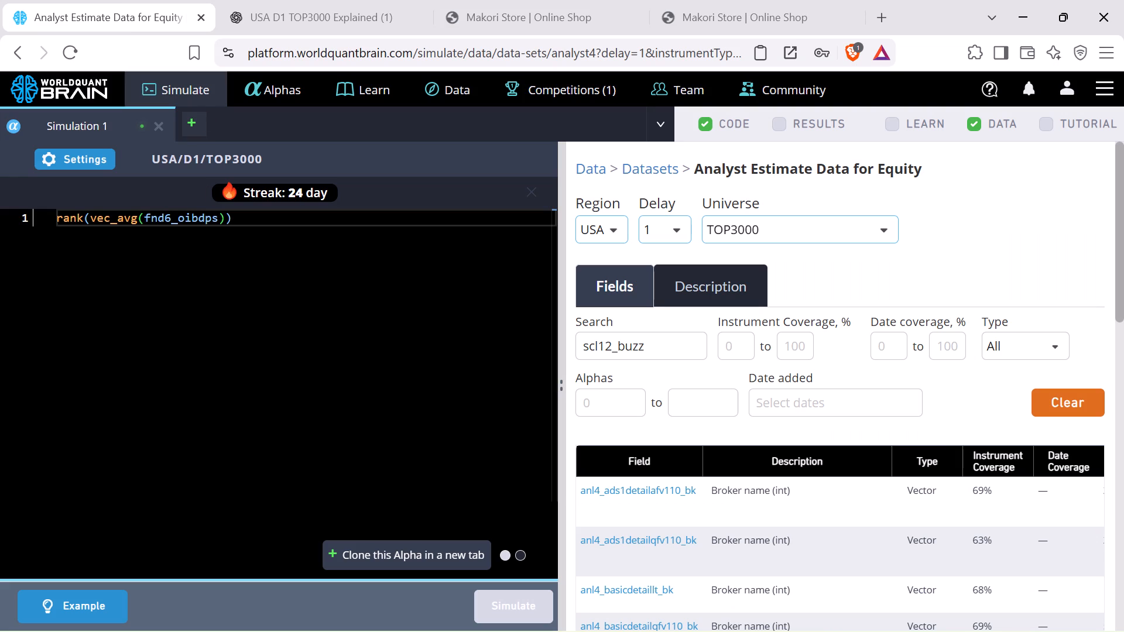
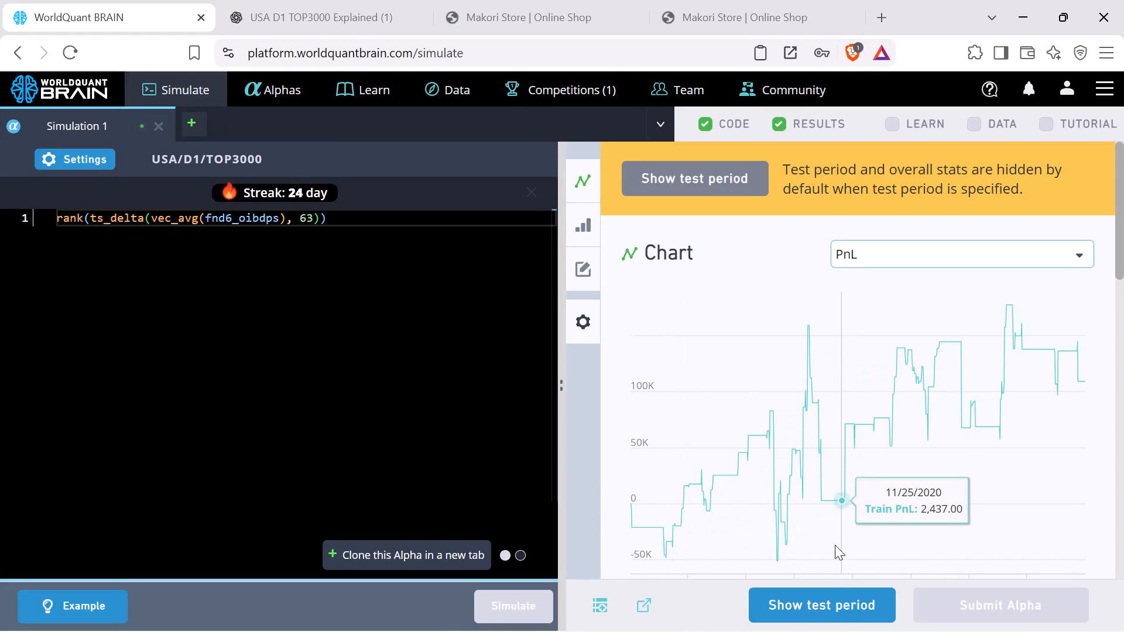
{"action": "left_click_drag", "start_coordinate": [832, 582], "coordinate": [832, 588]}
{"action": "left_click", "coordinate": [832, 591]}
{"action": "scroll", "coordinate": [906, 487], "scroll_direction": "down", "scroll_amount": 2}
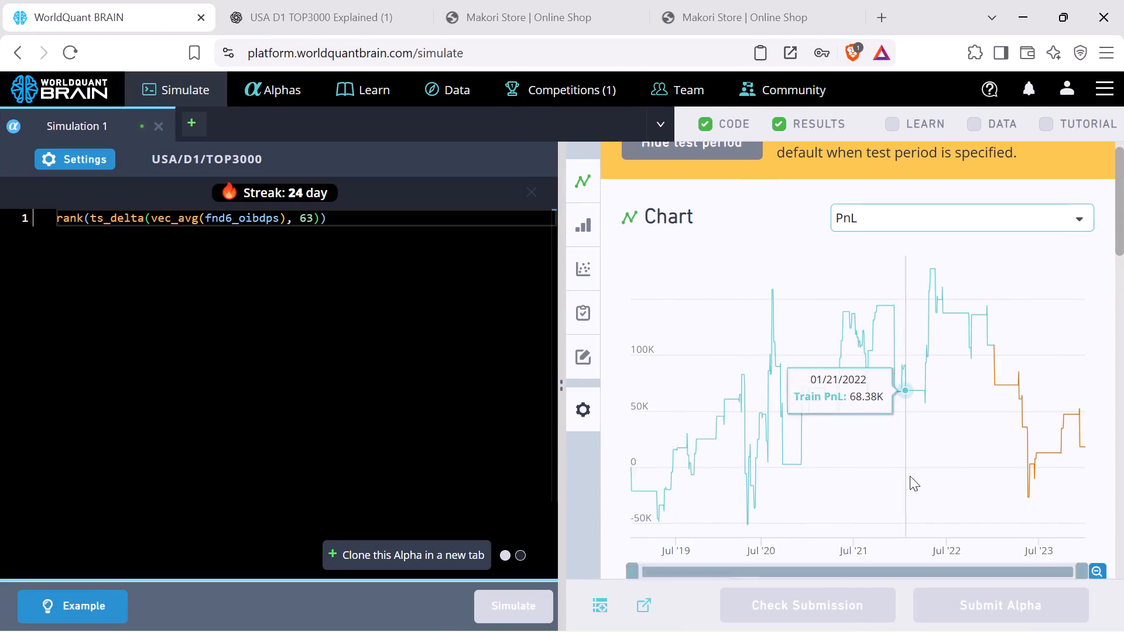
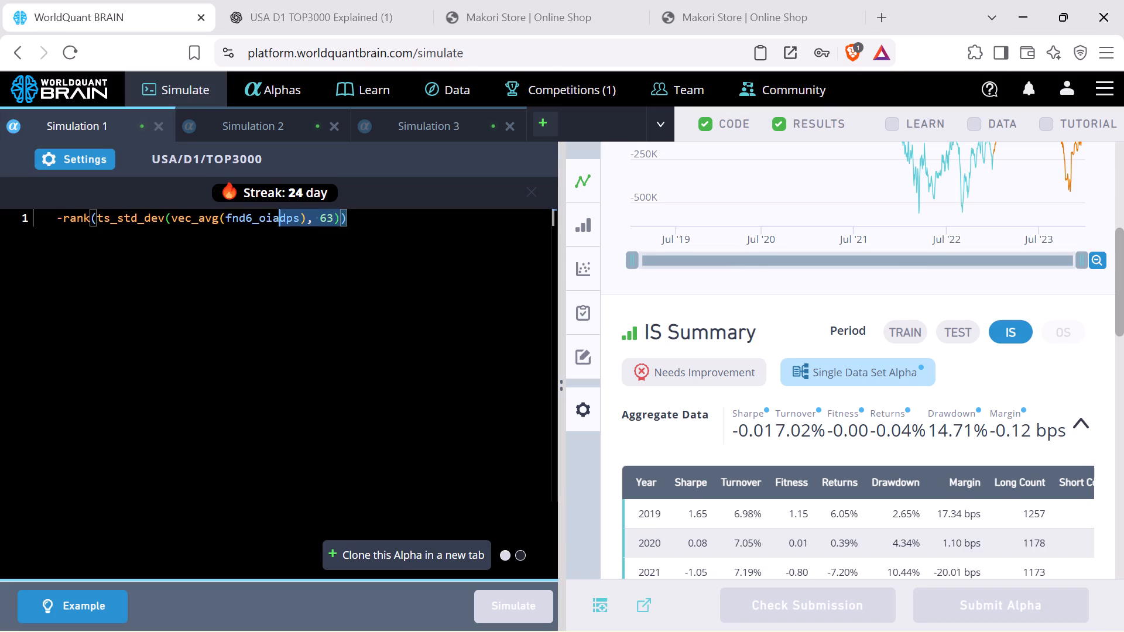
{"action": "left_click_drag", "start_coordinate": [258, 231], "coordinate": [45, 236]}
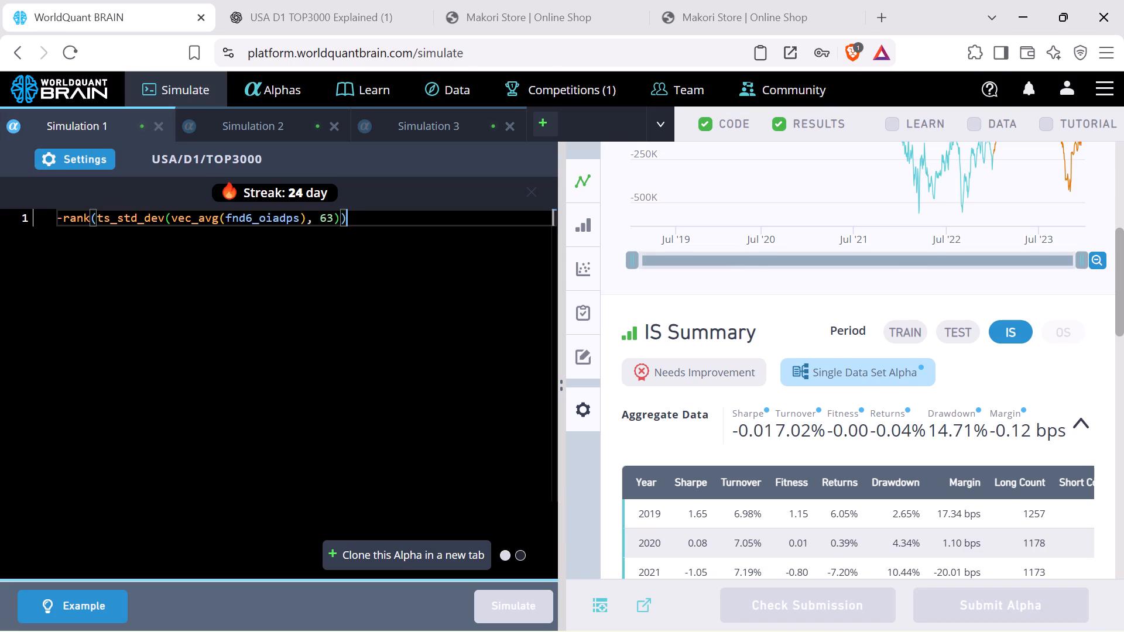
{"action": "triple_click", "coordinate": [302, 248]}
{"action": "left_click", "coordinate": [301, 247]}
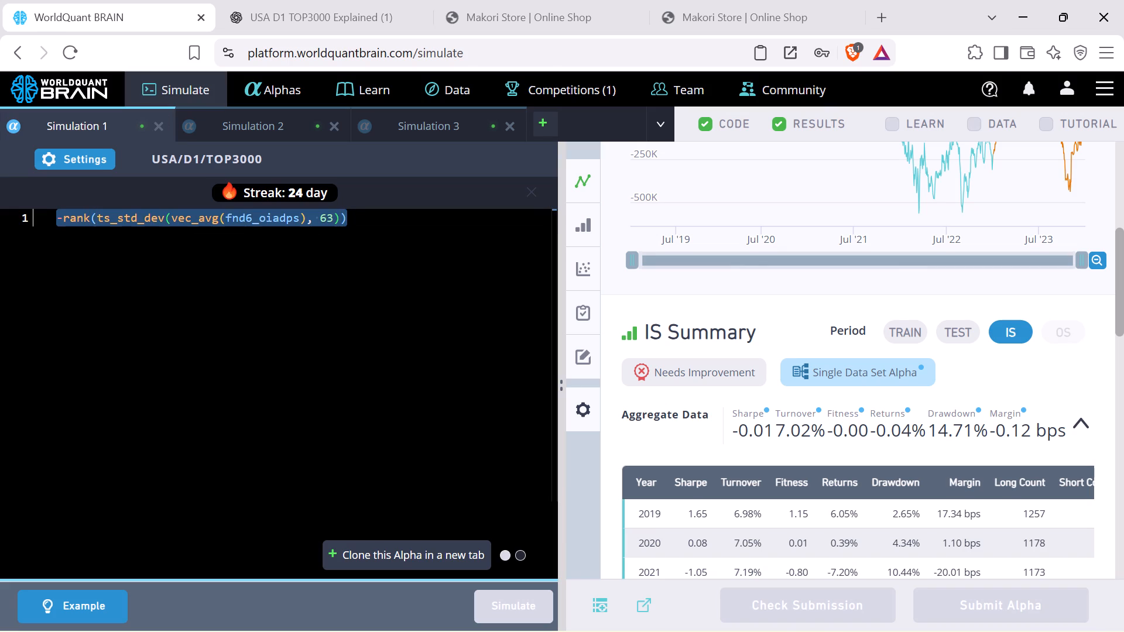
{"action": "right_click", "coordinate": [262, 226]}
{"action": "left_click", "coordinate": [316, 316]}
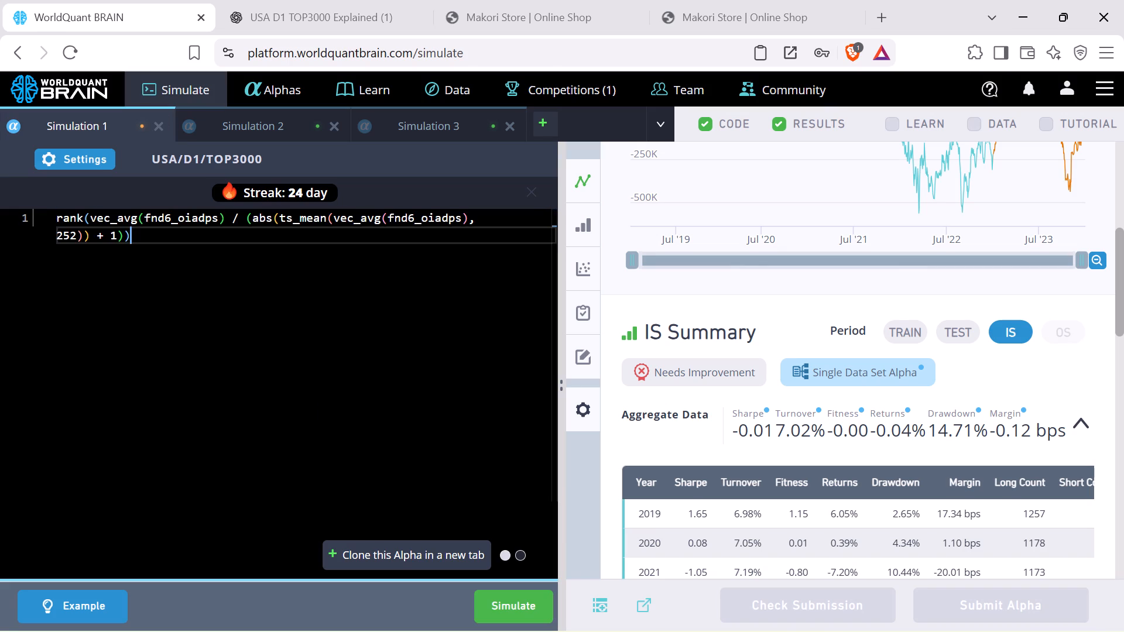
{"action": "left_click", "coordinate": [495, 610]}
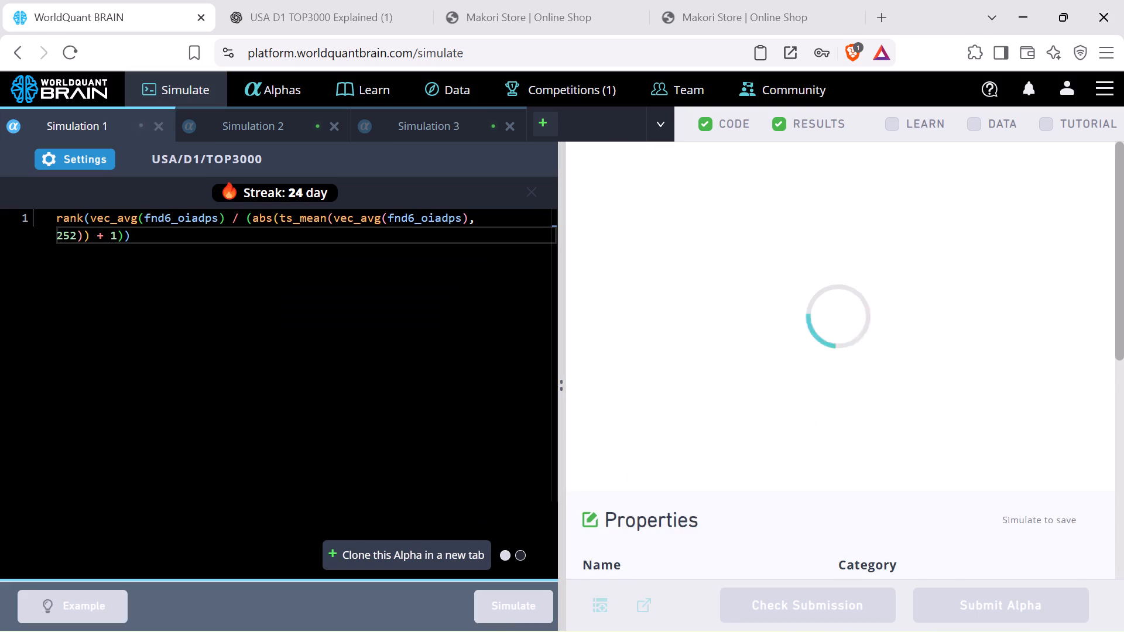
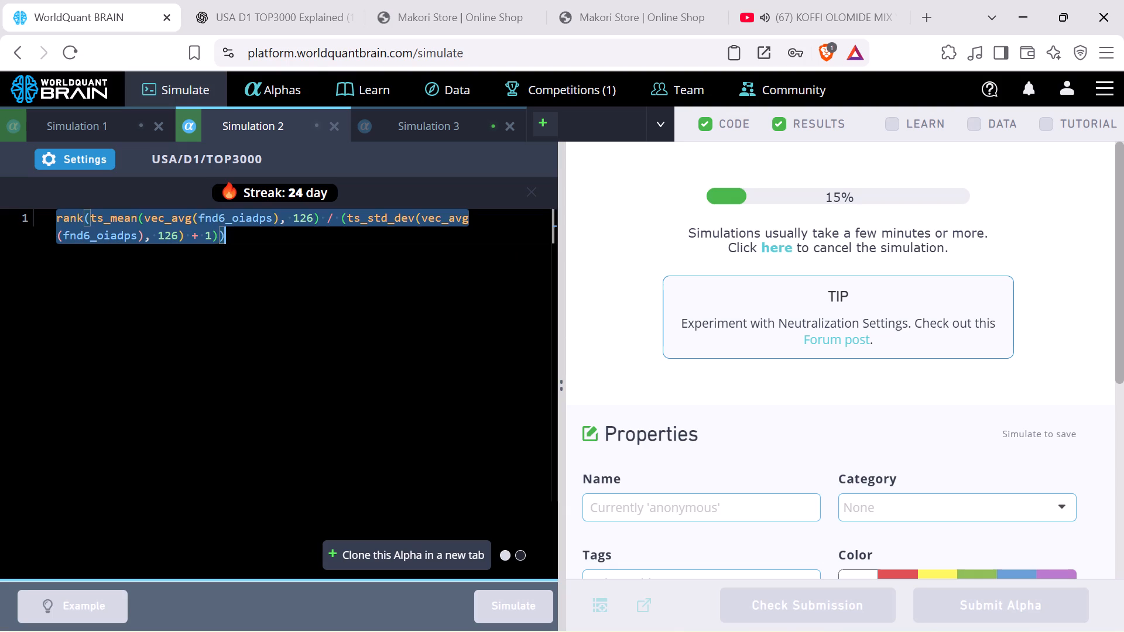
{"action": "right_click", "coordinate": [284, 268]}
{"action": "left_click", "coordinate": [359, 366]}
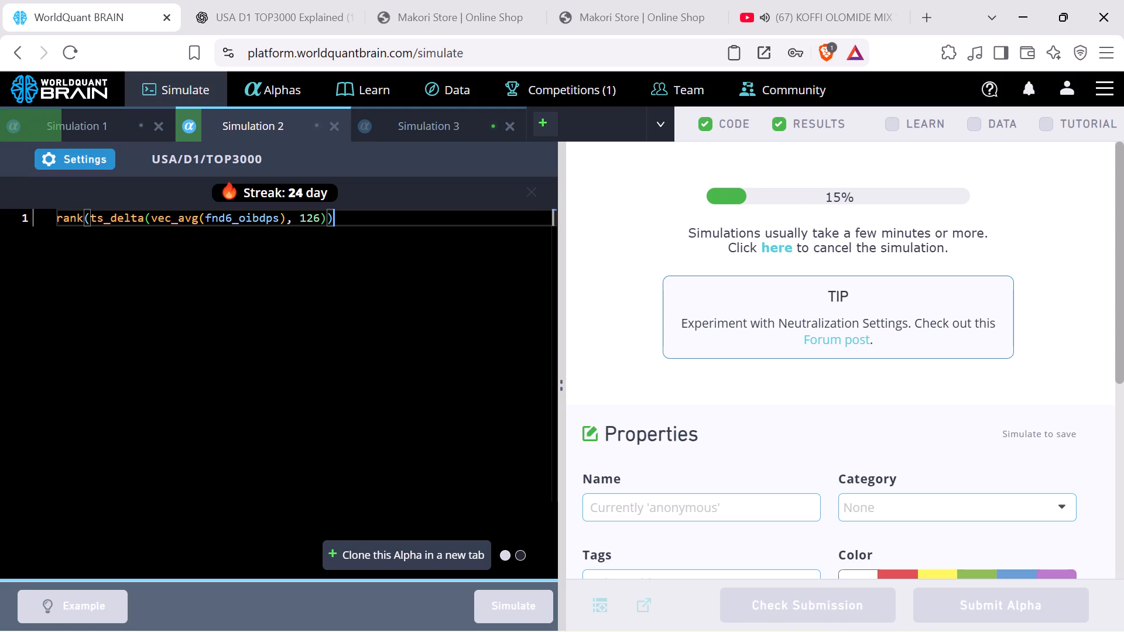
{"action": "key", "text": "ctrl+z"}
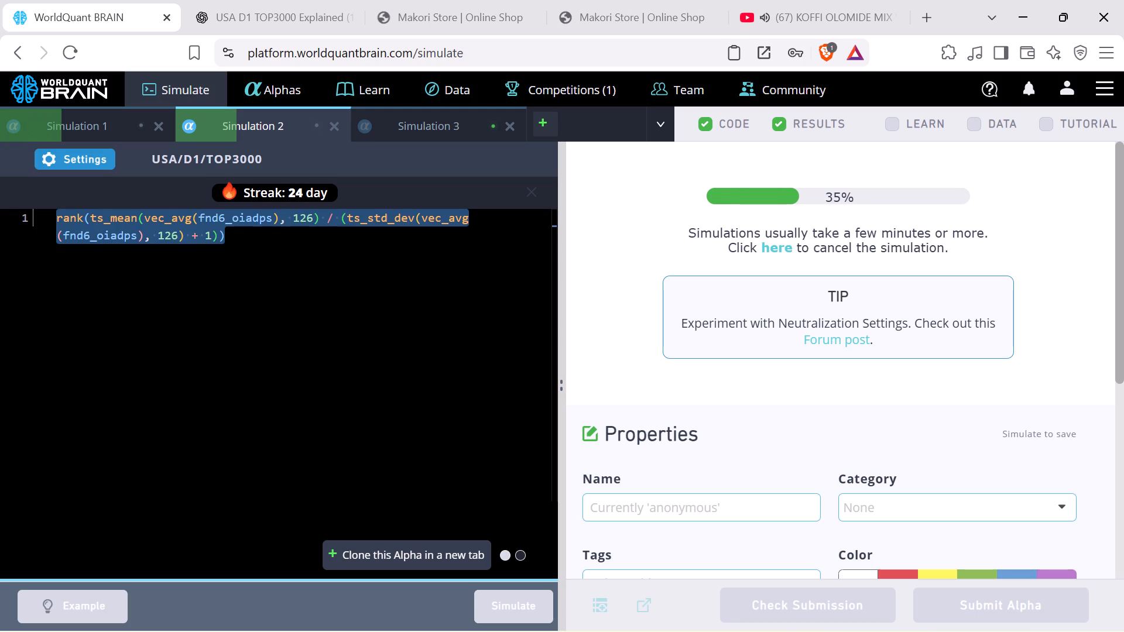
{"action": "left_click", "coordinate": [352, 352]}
Replace Simulation 3's expression with rank(ts_delta(vec_avg(fnd6_oibdps), 126)) and simulate it.
{"action": "left_click", "coordinate": [413, 120]}
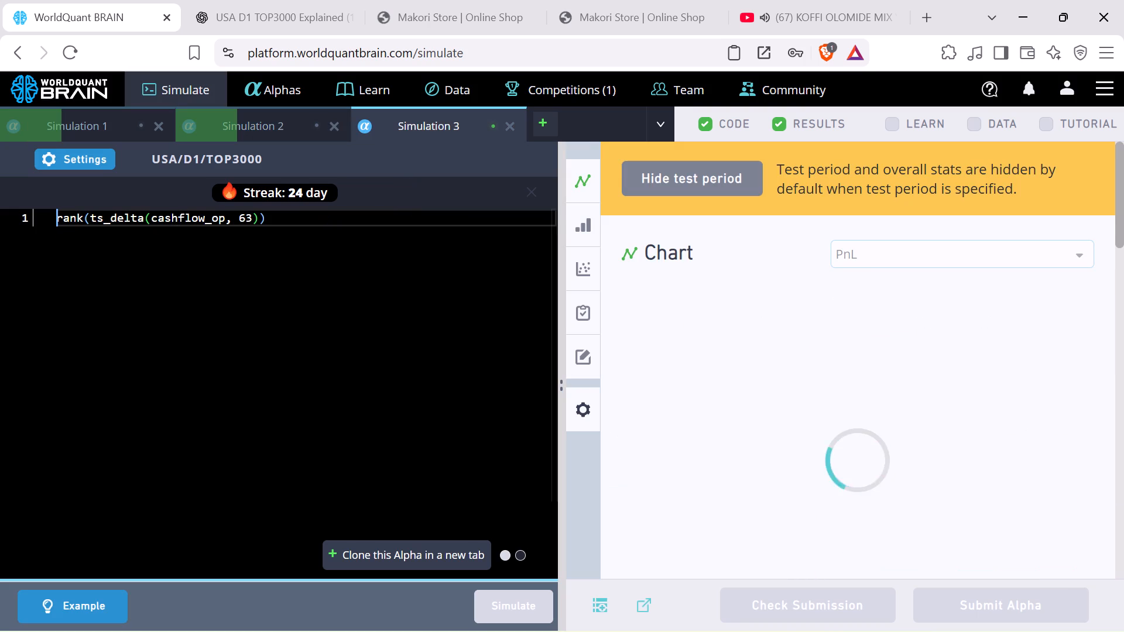
{"action": "double_click", "coordinate": [365, 298]}
{"action": "double_click", "coordinate": [365, 297]}
{"action": "triple_click", "coordinate": [364, 297]}
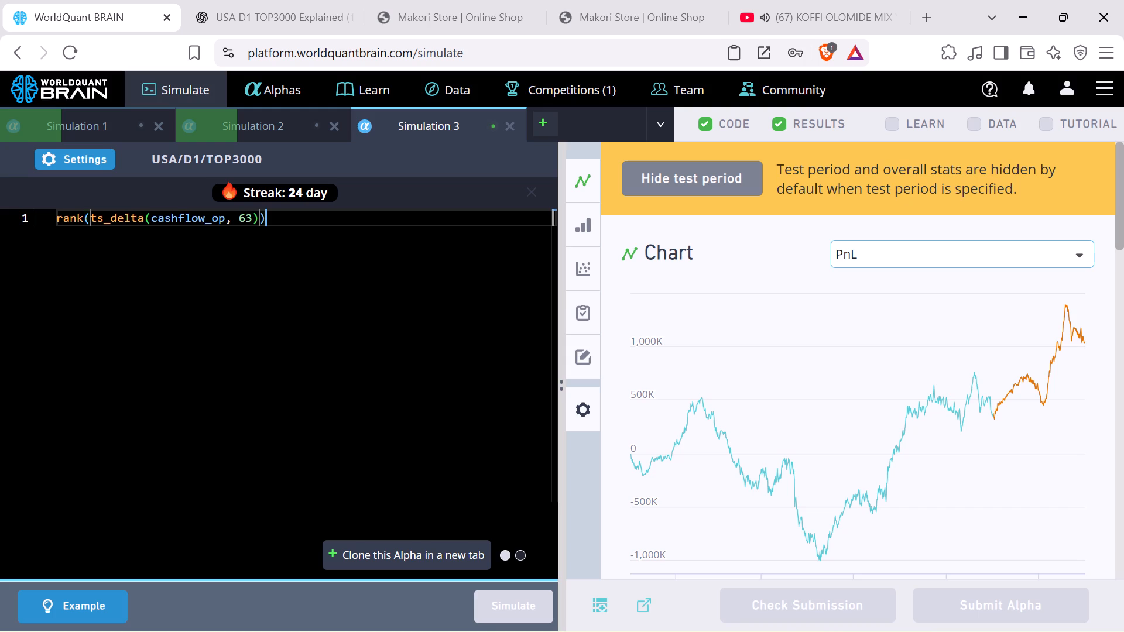
{"action": "triple_click", "coordinate": [361, 296]}
{"action": "right_click", "coordinate": [345, 292]}
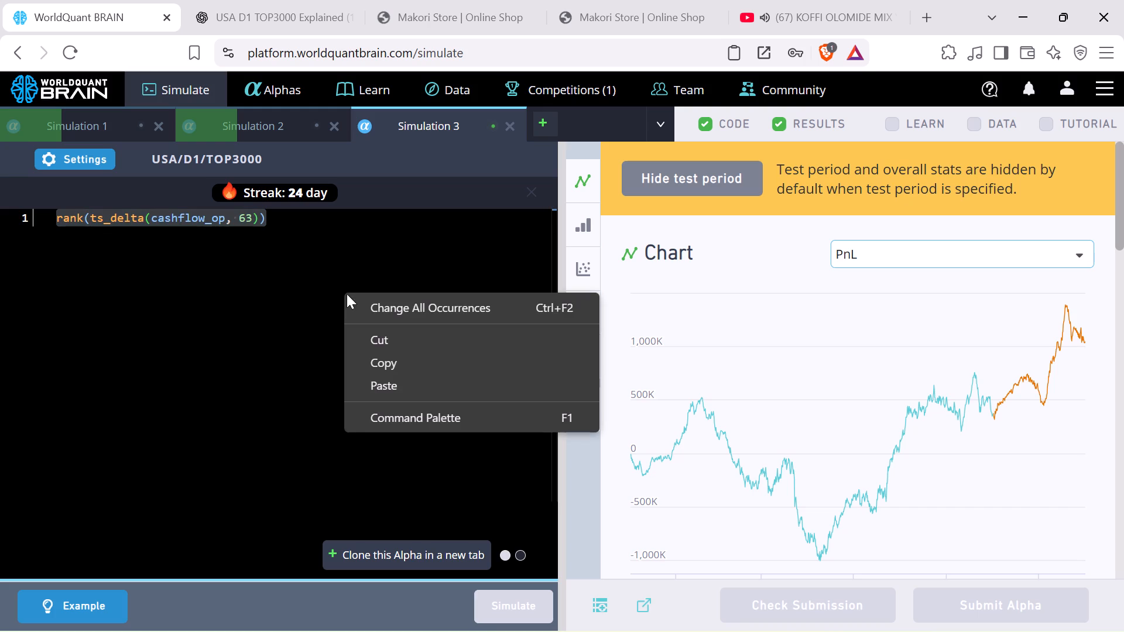
{"action": "left_click", "coordinate": [405, 382]}
{"action": "left_click", "coordinate": [504, 613]}
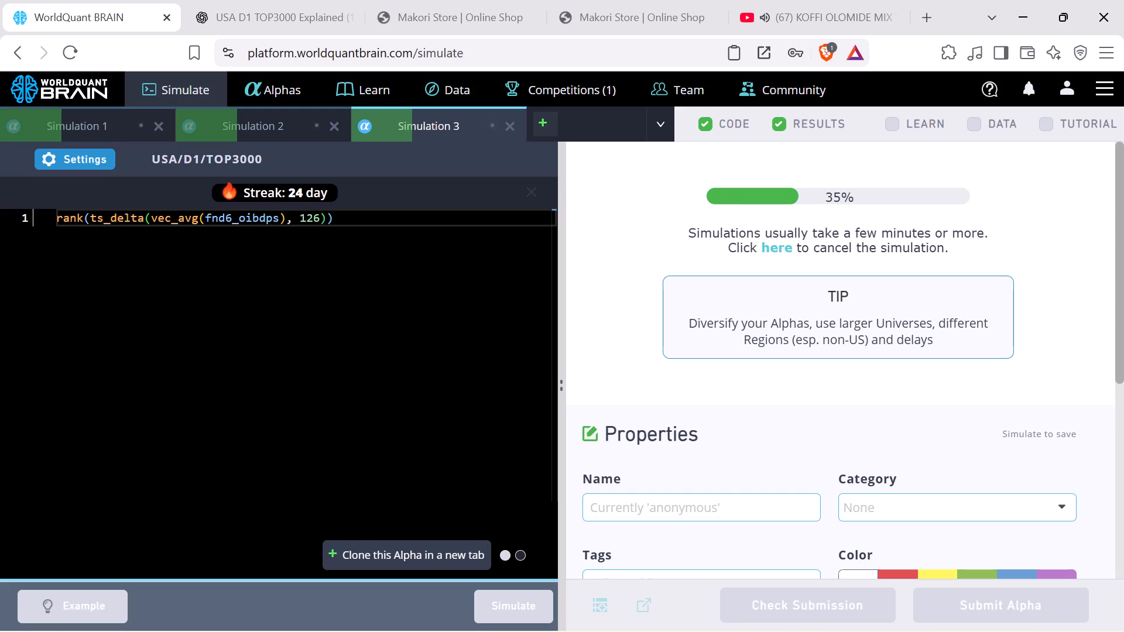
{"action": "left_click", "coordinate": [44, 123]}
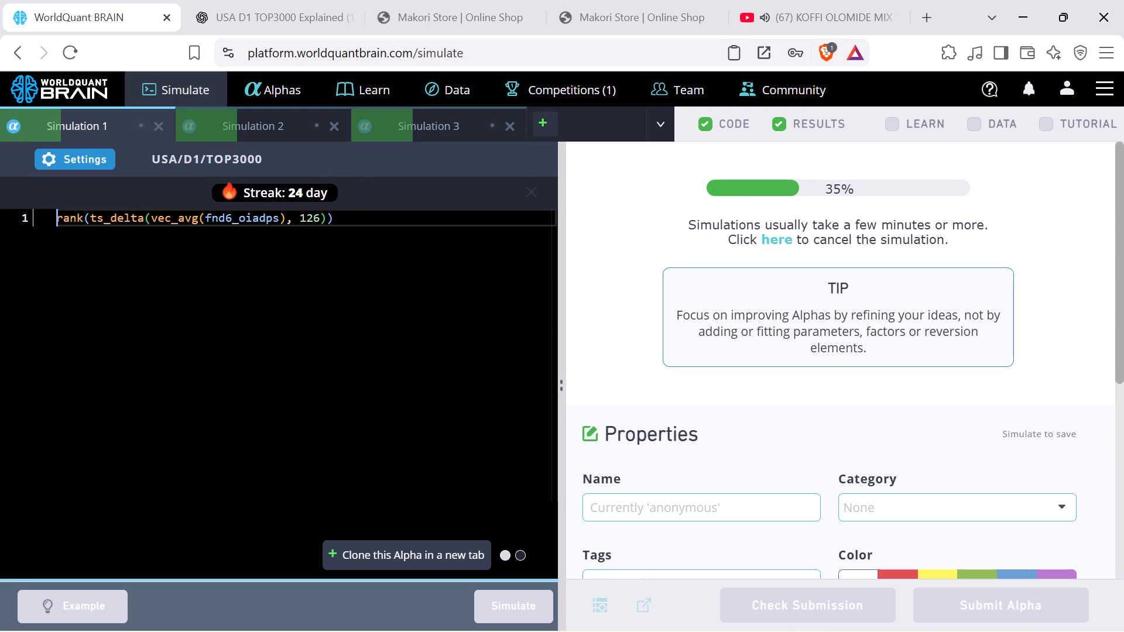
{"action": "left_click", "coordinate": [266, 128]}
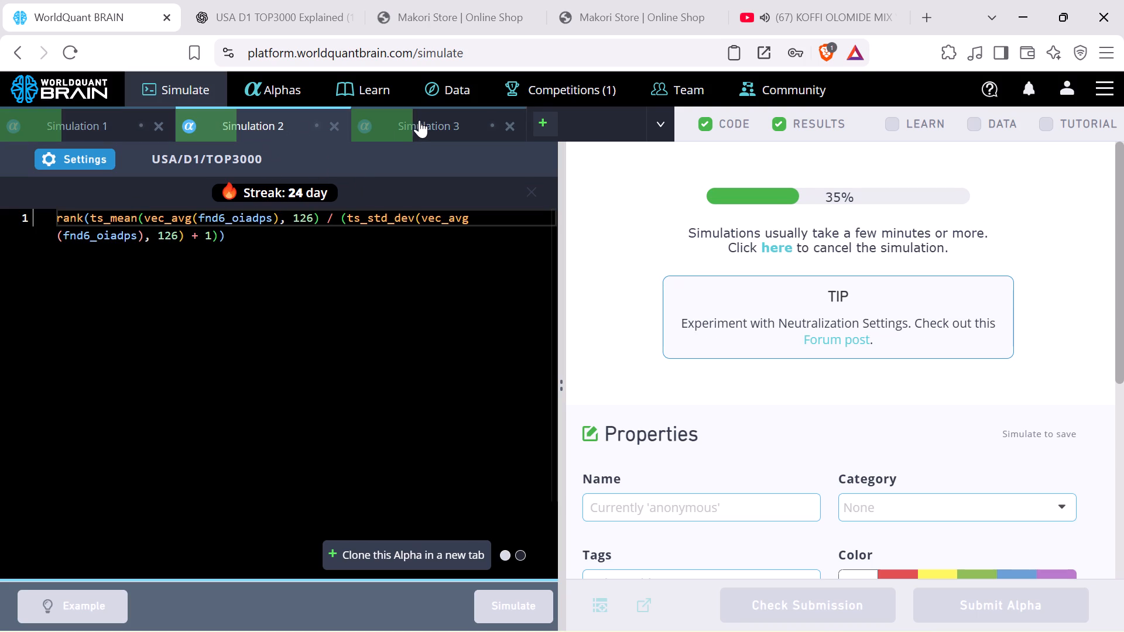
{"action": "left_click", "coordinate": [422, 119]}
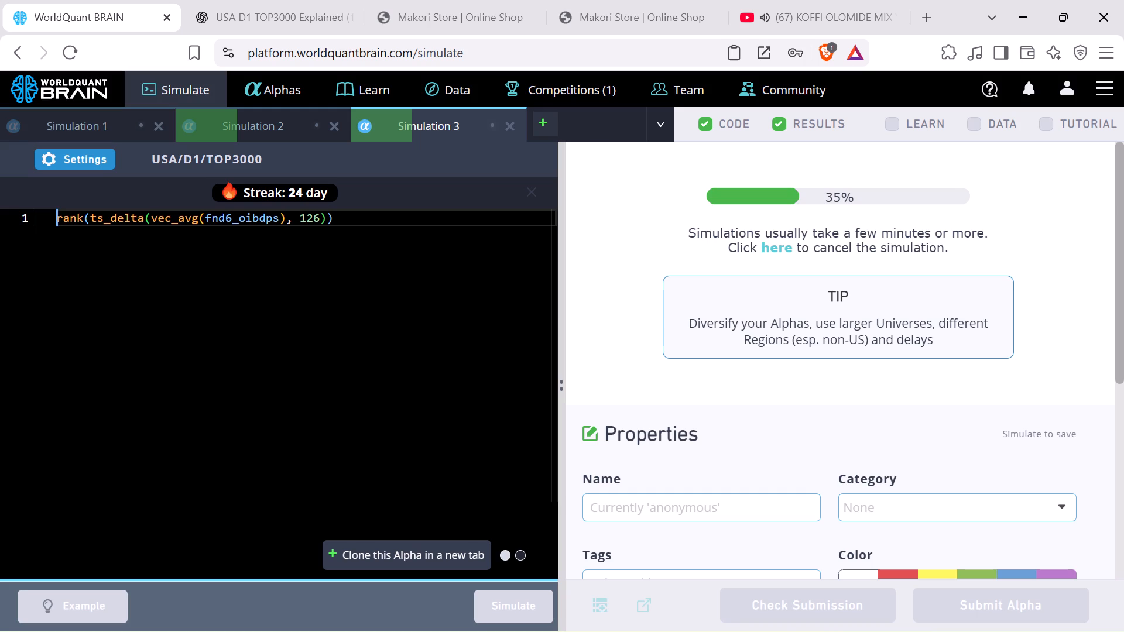
Open Simulation 1, show its test period and switch its summary to the IS period.
{"action": "left_click", "coordinate": [89, 115]}
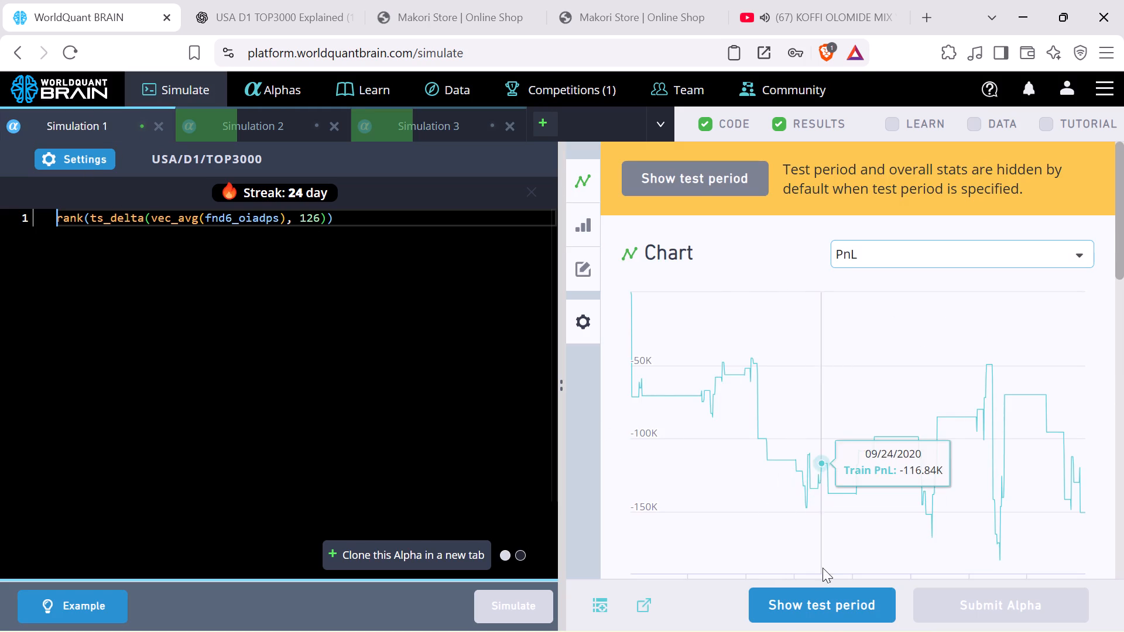
{"action": "left_click", "coordinate": [827, 583]}
{"action": "left_click", "coordinate": [828, 594]}
{"action": "scroll", "coordinate": [832, 508], "scroll_direction": "down", "scroll_amount": 4}
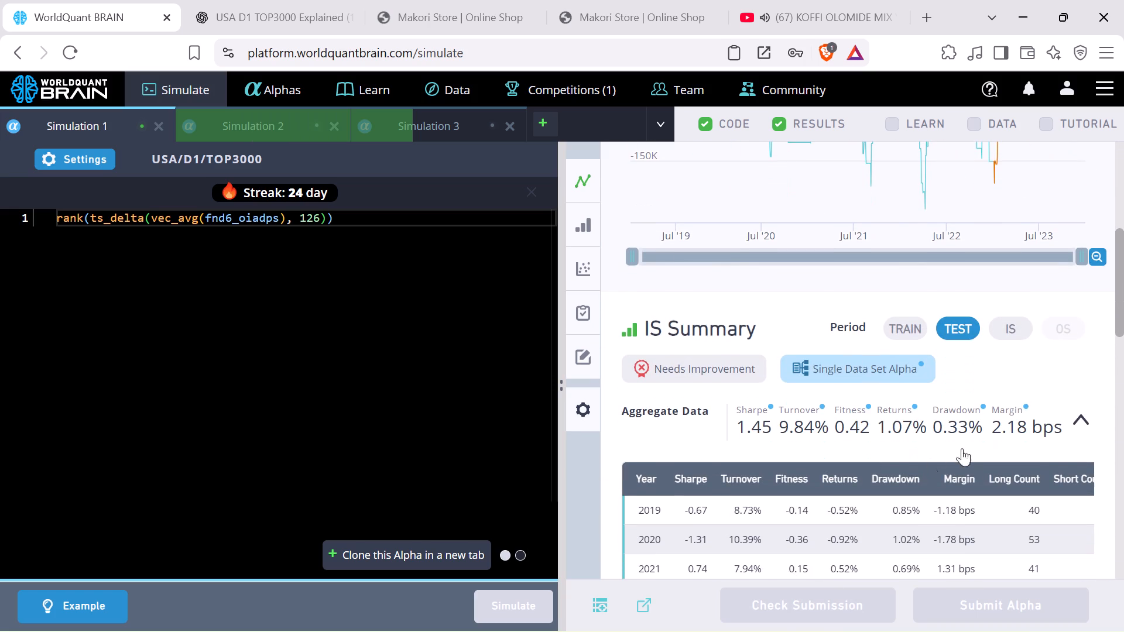
{"action": "left_click", "coordinate": [1016, 327]}
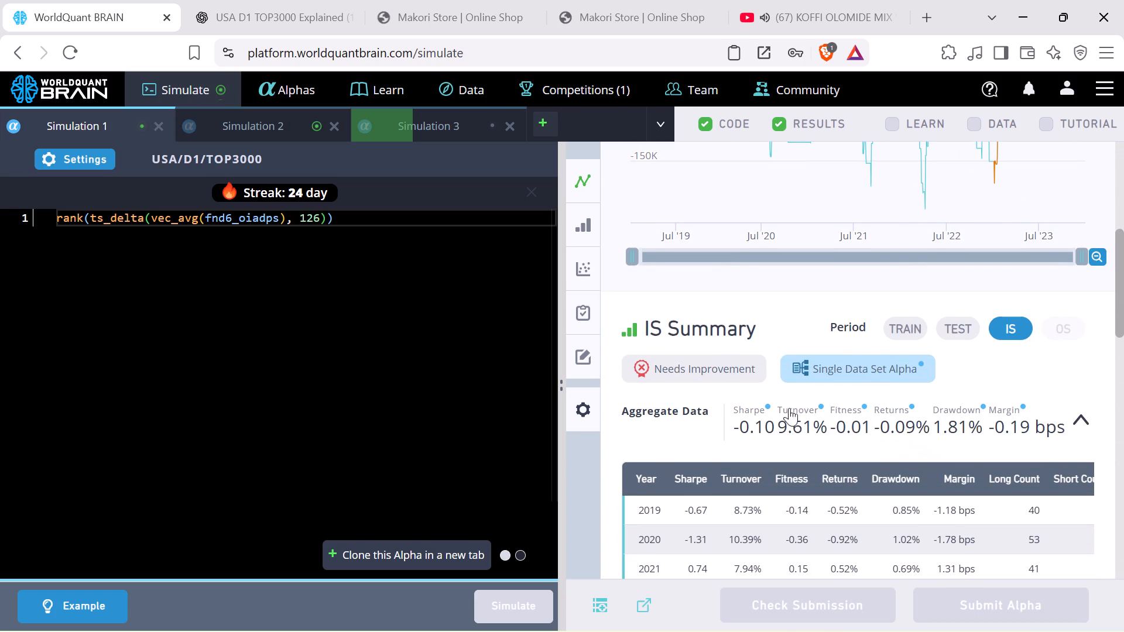
Open Simulation 2, show its test period and switch its summary to the IS period to review the aggregate data.
{"action": "left_click", "coordinate": [257, 126]}
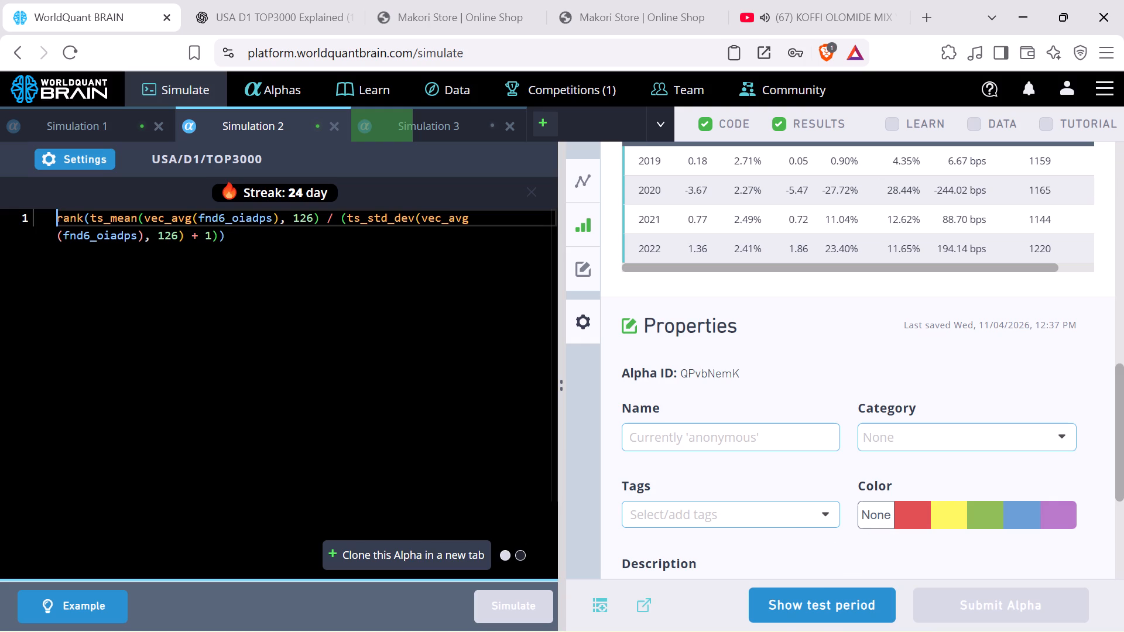
{"action": "left_click", "coordinate": [800, 603]}
{"action": "scroll", "coordinate": [784, 493], "scroll_direction": "up", "scroll_amount": 6}
{"action": "scroll", "coordinate": [787, 458], "scroll_direction": "down", "scroll_amount": 1}
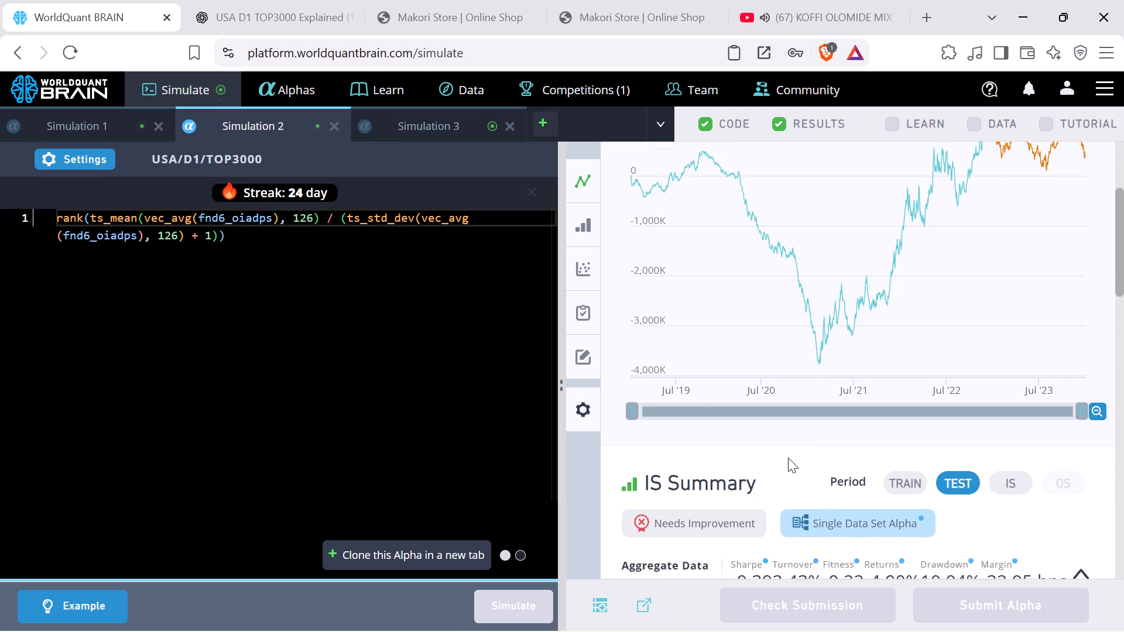
{"action": "left_click", "coordinate": [998, 416]}
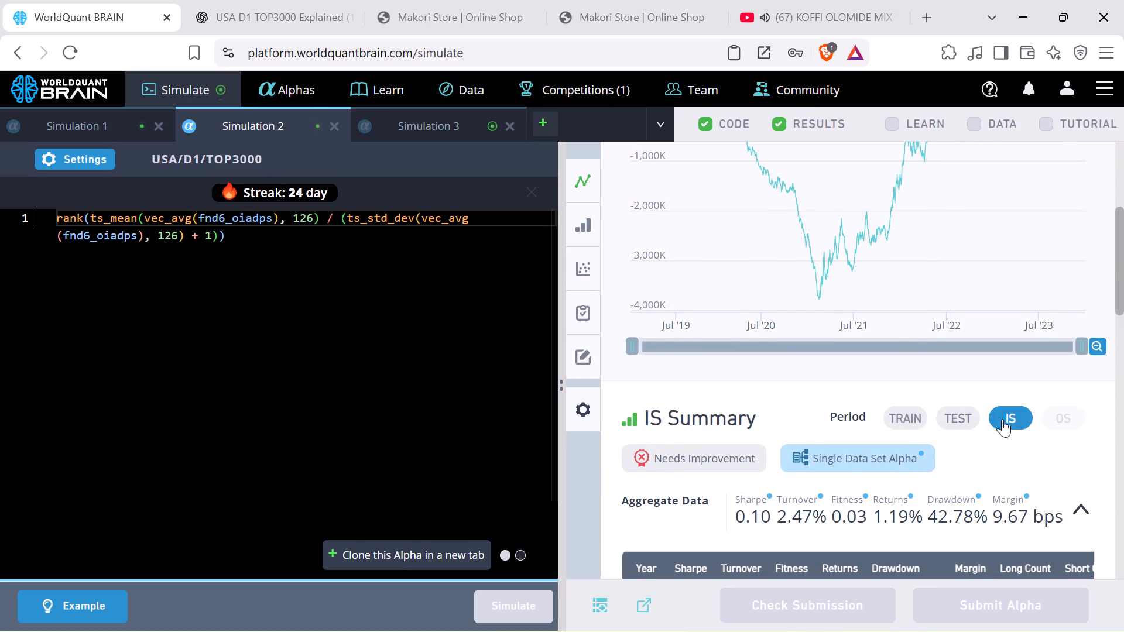
{"action": "scroll", "coordinate": [979, 387], "scroll_direction": "down", "scroll_amount": 1}
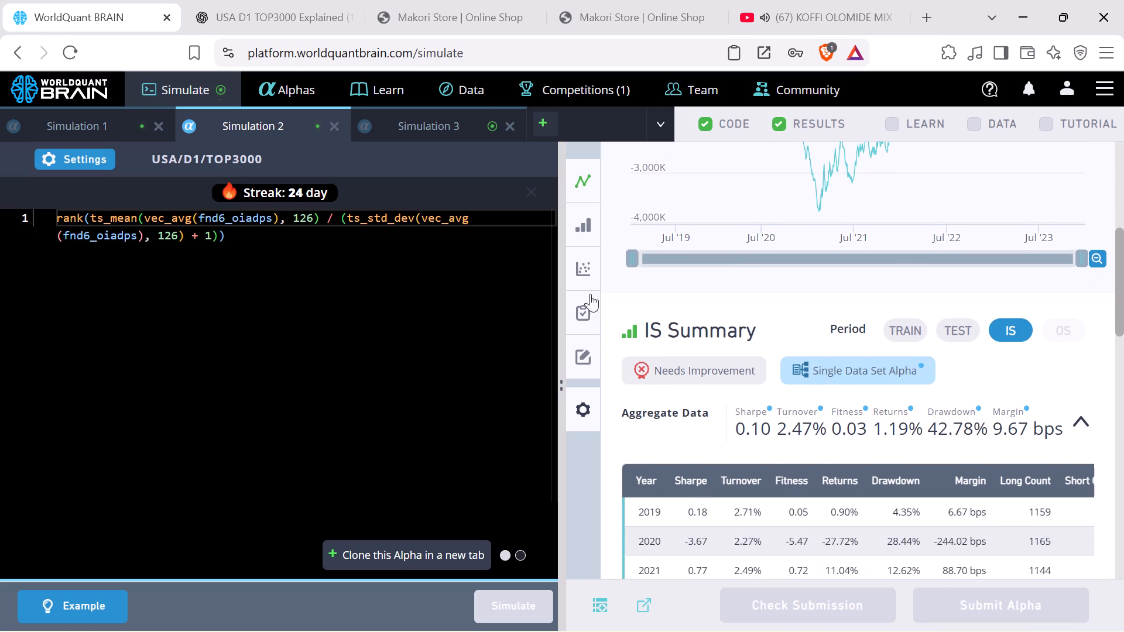
{"action": "left_click", "coordinate": [399, 119]}
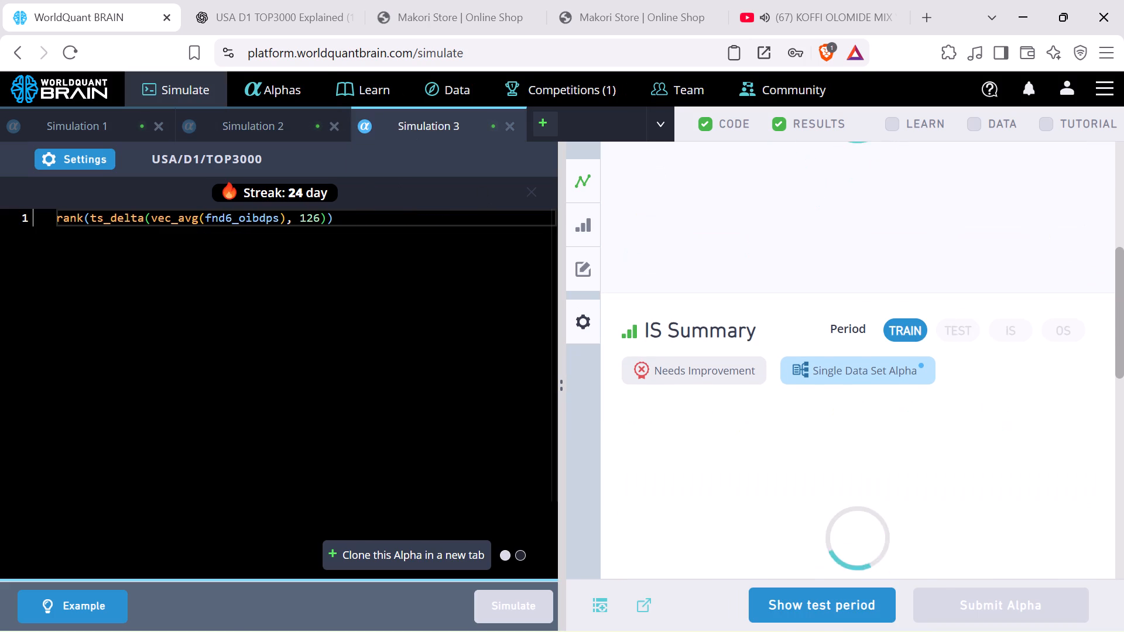
{"action": "left_click", "coordinate": [811, 594]}
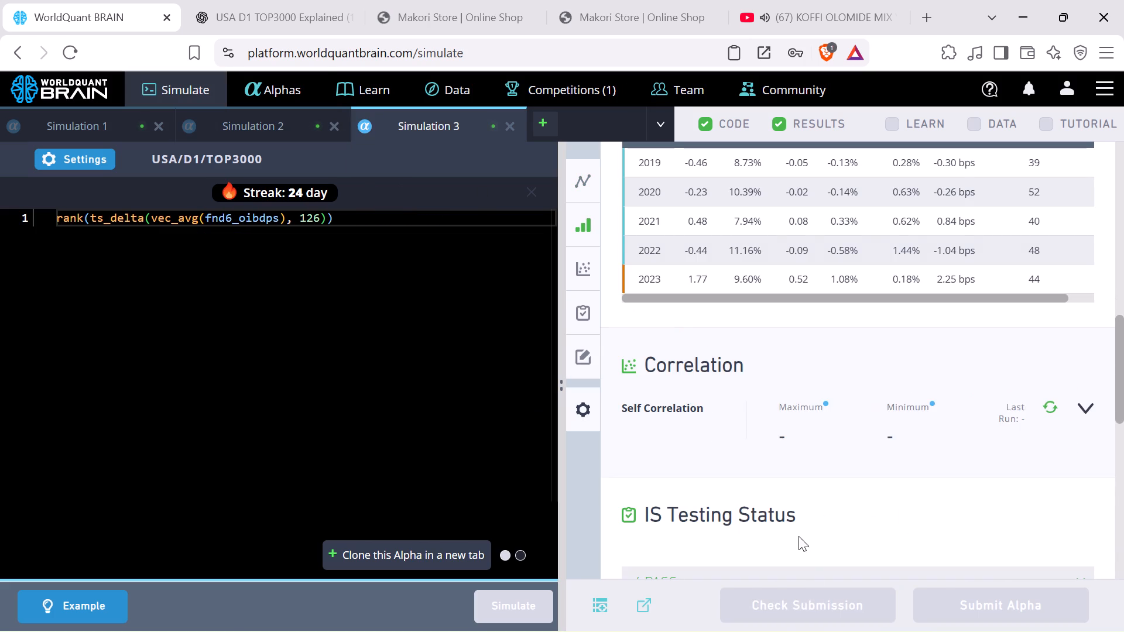
{"action": "scroll", "coordinate": [803, 372], "scroll_direction": "up", "scroll_amount": 6}
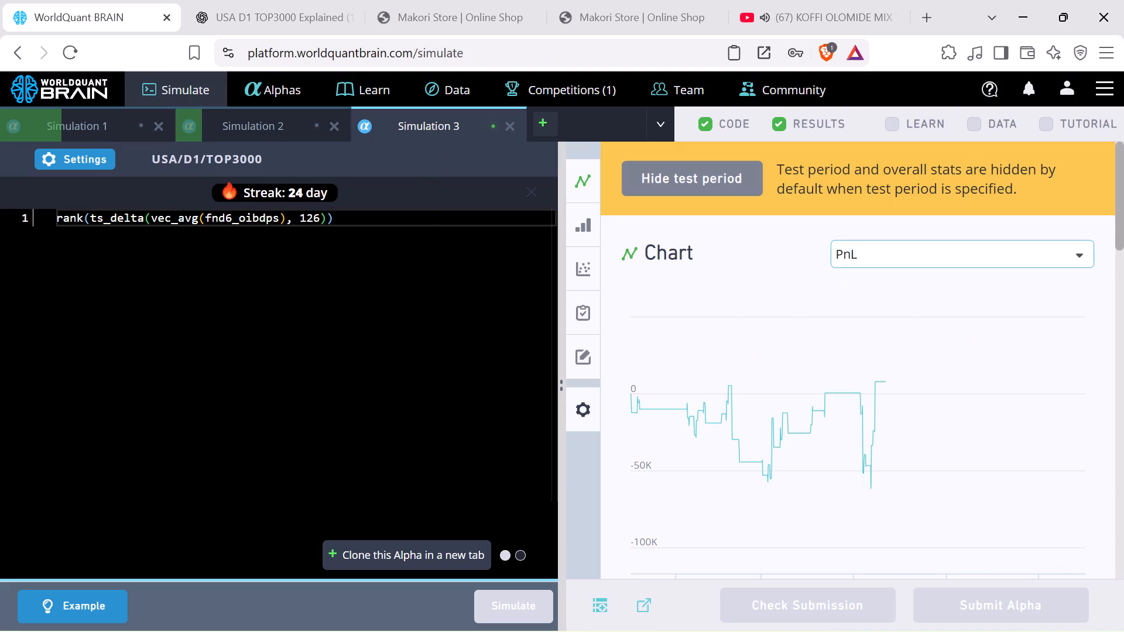
{"action": "triple_click", "coordinate": [369, 321]}
{"action": "left_click", "coordinate": [369, 322]}
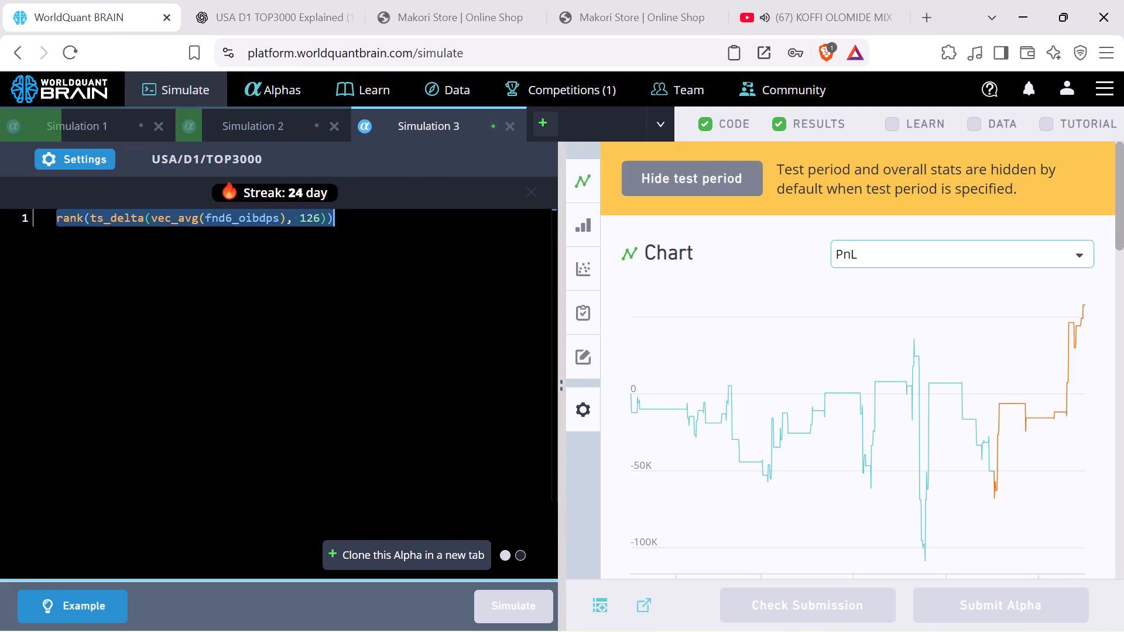
{"action": "right_click", "coordinate": [371, 324]}
{"action": "left_click", "coordinate": [411, 419]}
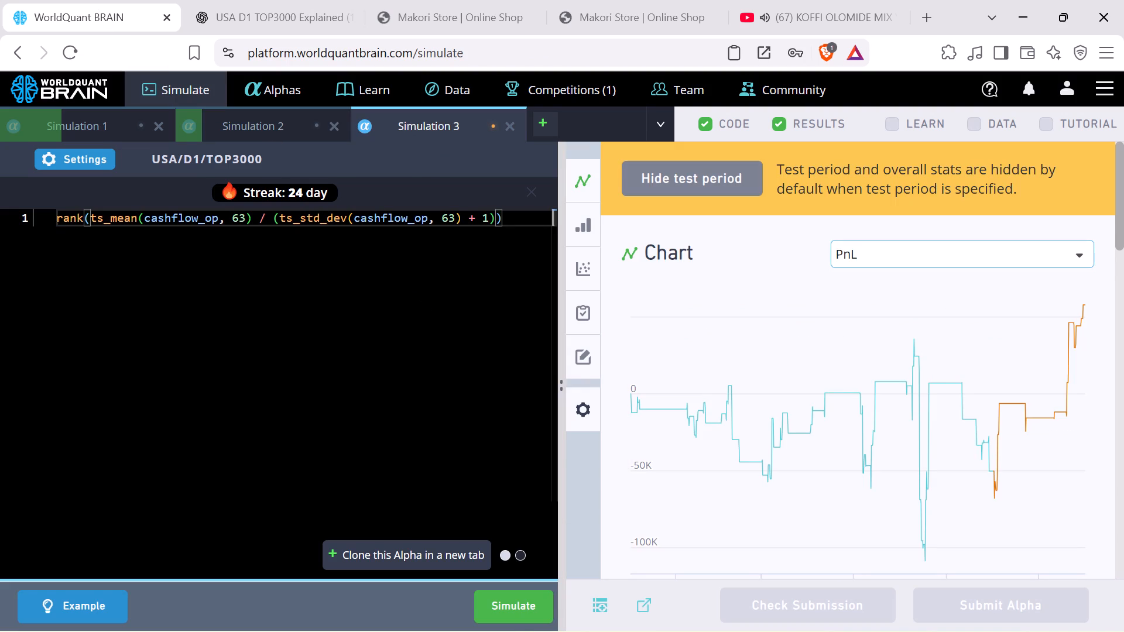
{"action": "left_click", "coordinate": [510, 616]}
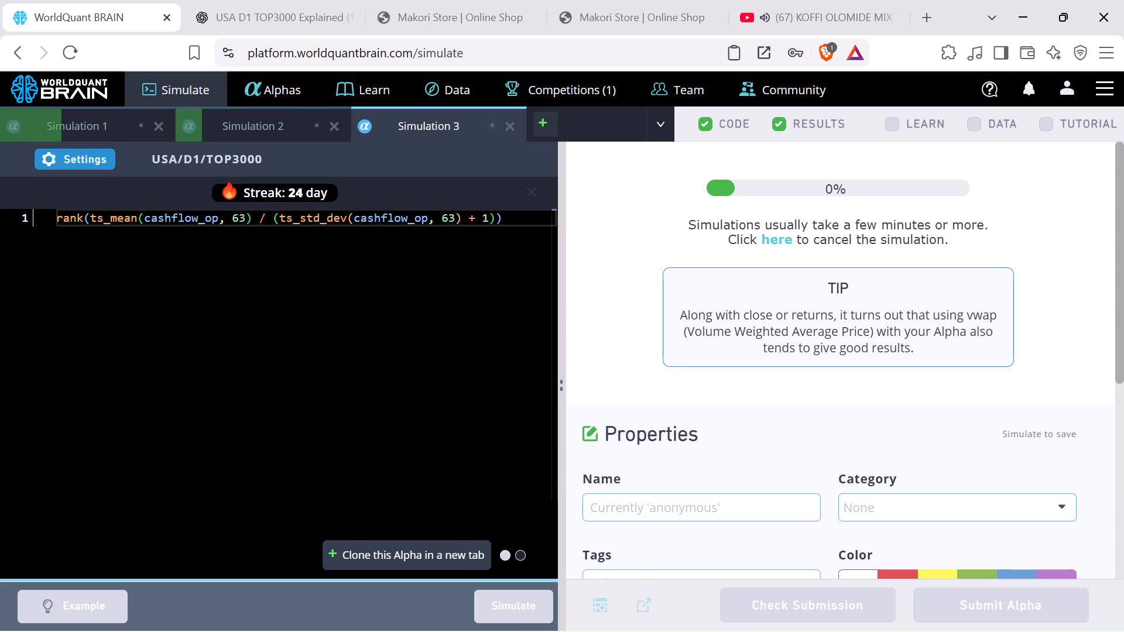
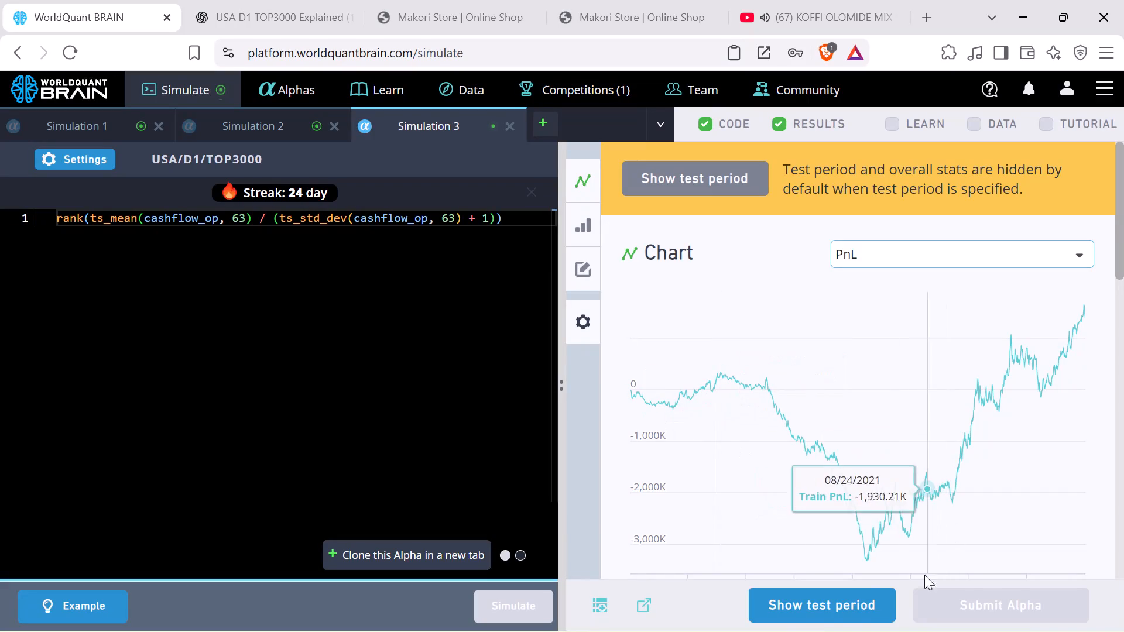
Reveal the test period for Simulation 3 and review its IS Summary for the IS period.
{"action": "left_click", "coordinate": [878, 599]}
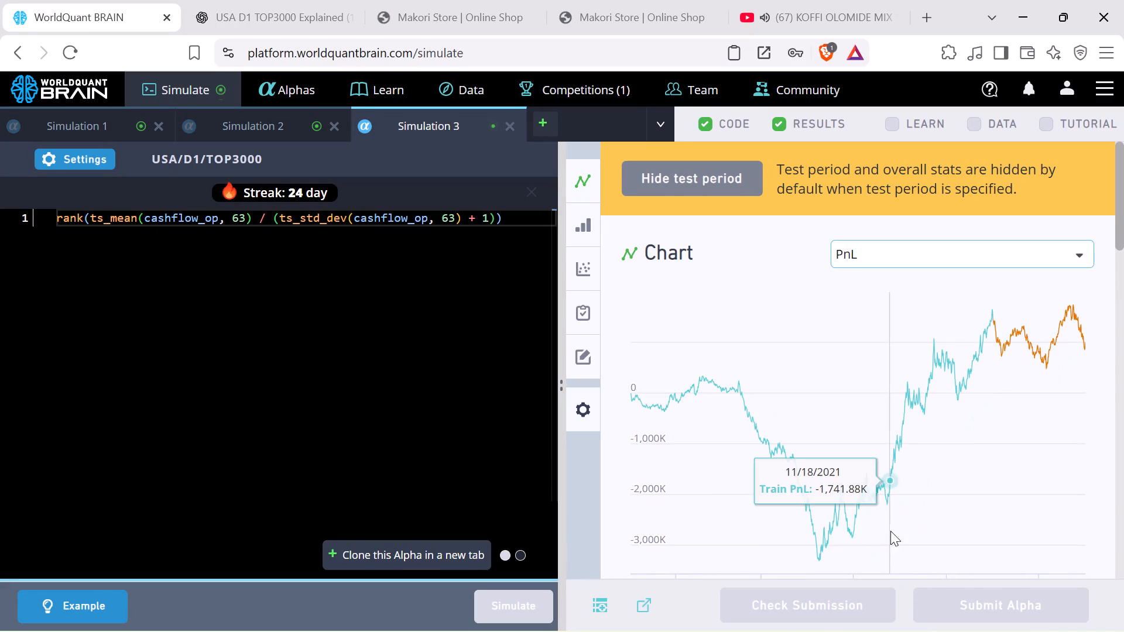
{"action": "scroll", "coordinate": [890, 514], "scroll_direction": "down", "scroll_amount": 4}
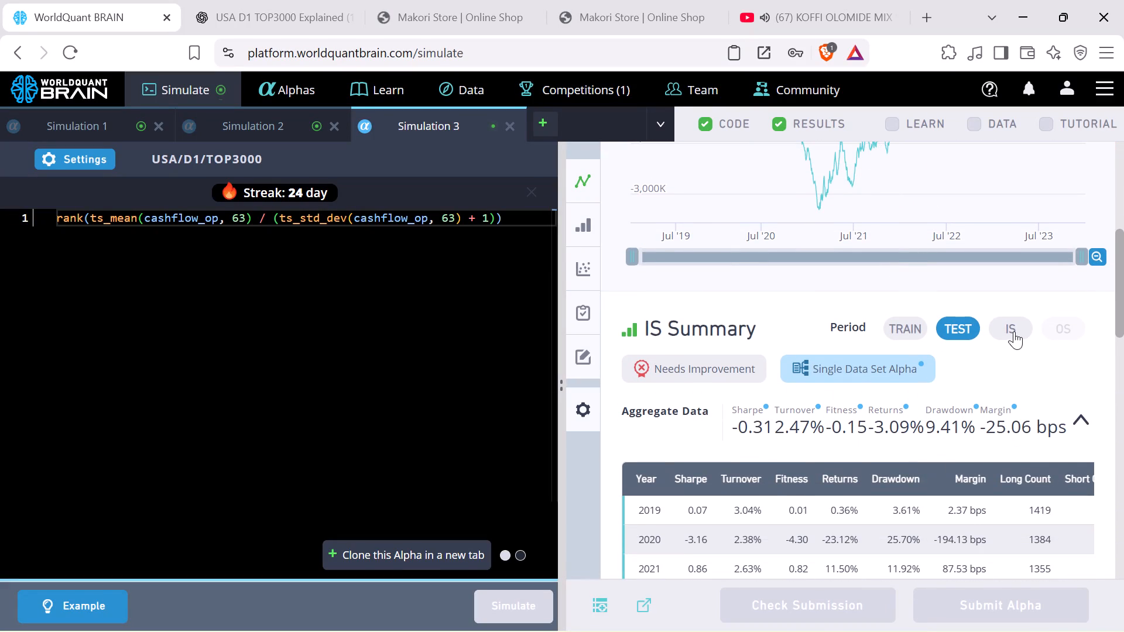
{"action": "left_click", "coordinate": [1014, 331]}
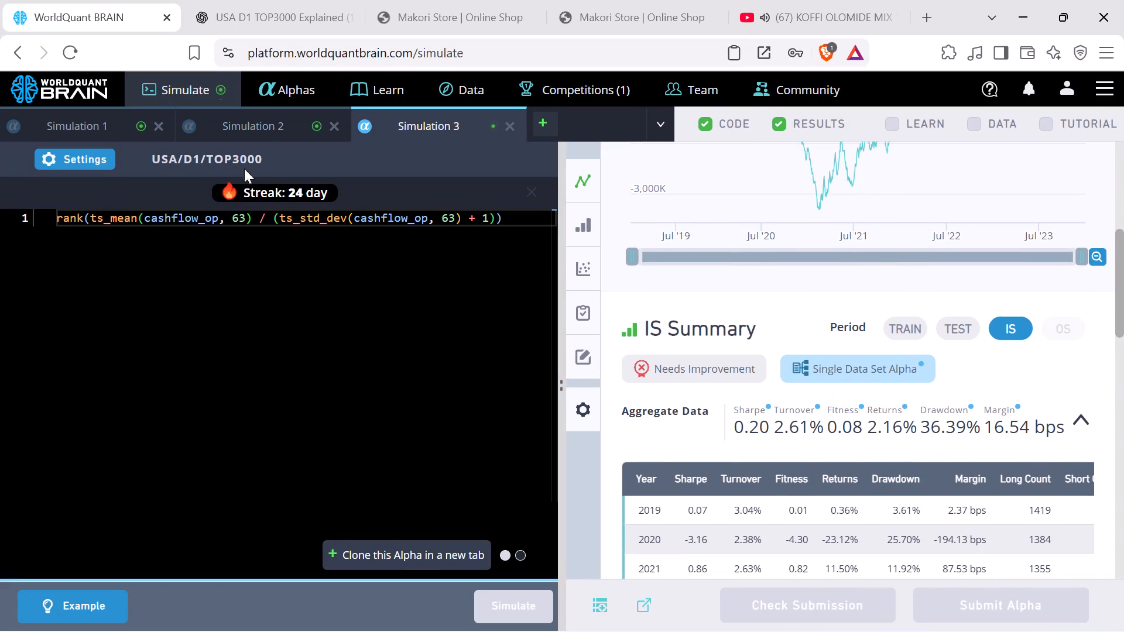
Open Simulation 2, reveal its test period and review the IS Summary and yearly figures for the IS period.
{"action": "left_click", "coordinate": [266, 126]}
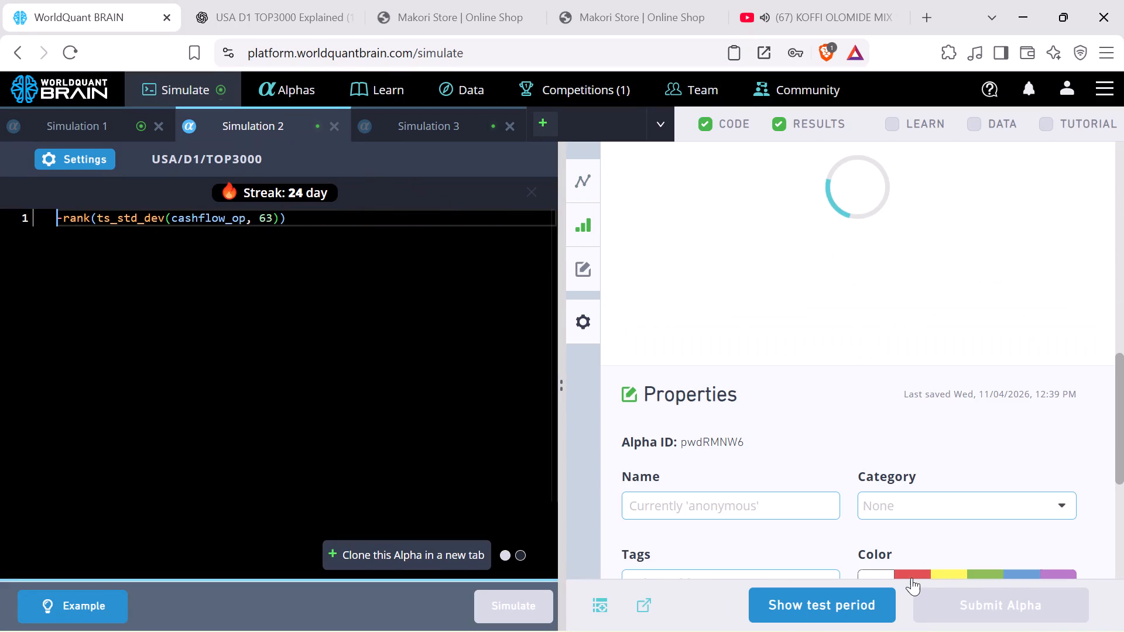
{"action": "left_click", "coordinate": [879, 602]}
{"action": "scroll", "coordinate": [854, 430], "scroll_direction": "up", "scroll_amount": 7}
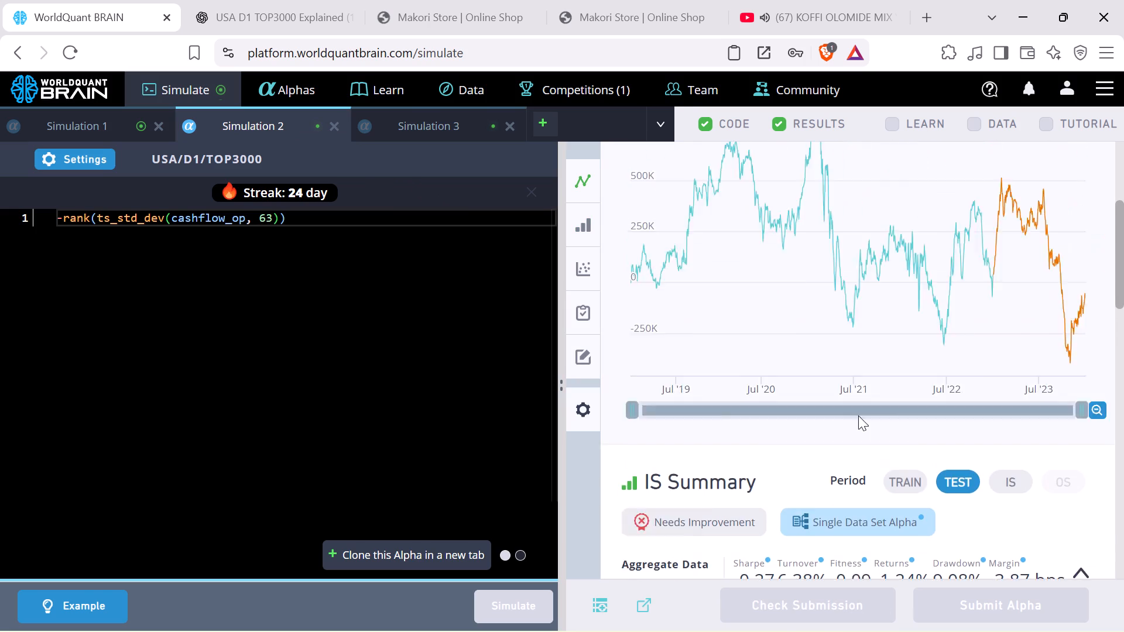
{"action": "scroll", "coordinate": [992, 428], "scroll_direction": "down", "scroll_amount": 2}
{"action": "left_click", "coordinate": [1001, 422]}
{"action": "scroll", "coordinate": [980, 440], "scroll_direction": "down", "scroll_amount": 1}
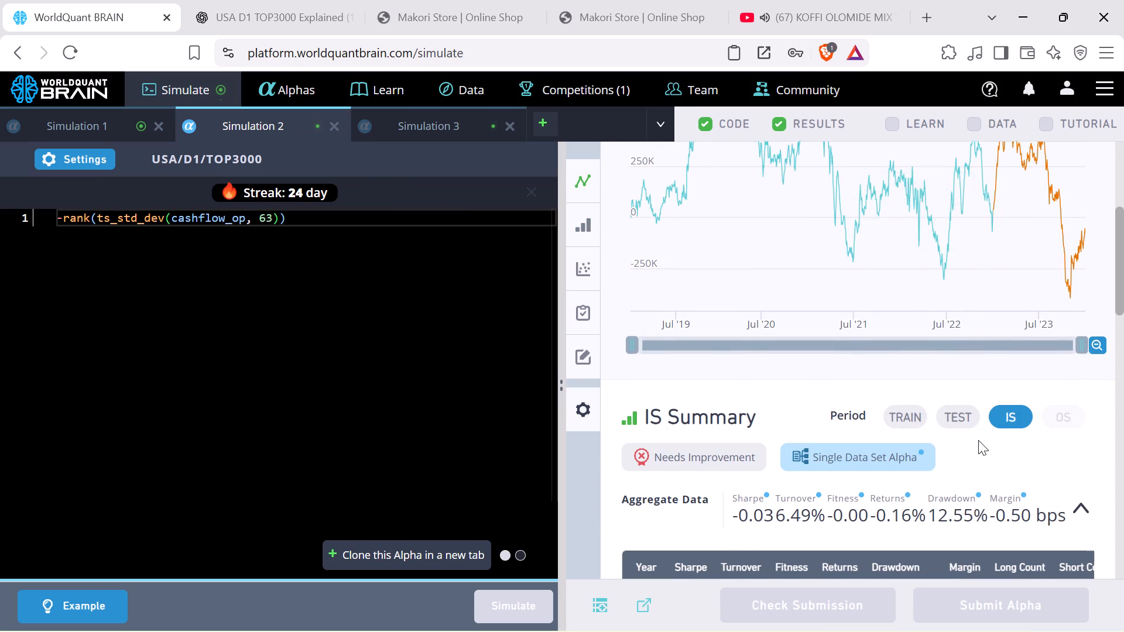
{"action": "scroll", "coordinate": [978, 440], "scroll_direction": "down", "scroll_amount": 1}
{"action": "left_click", "coordinate": [93, 130]}
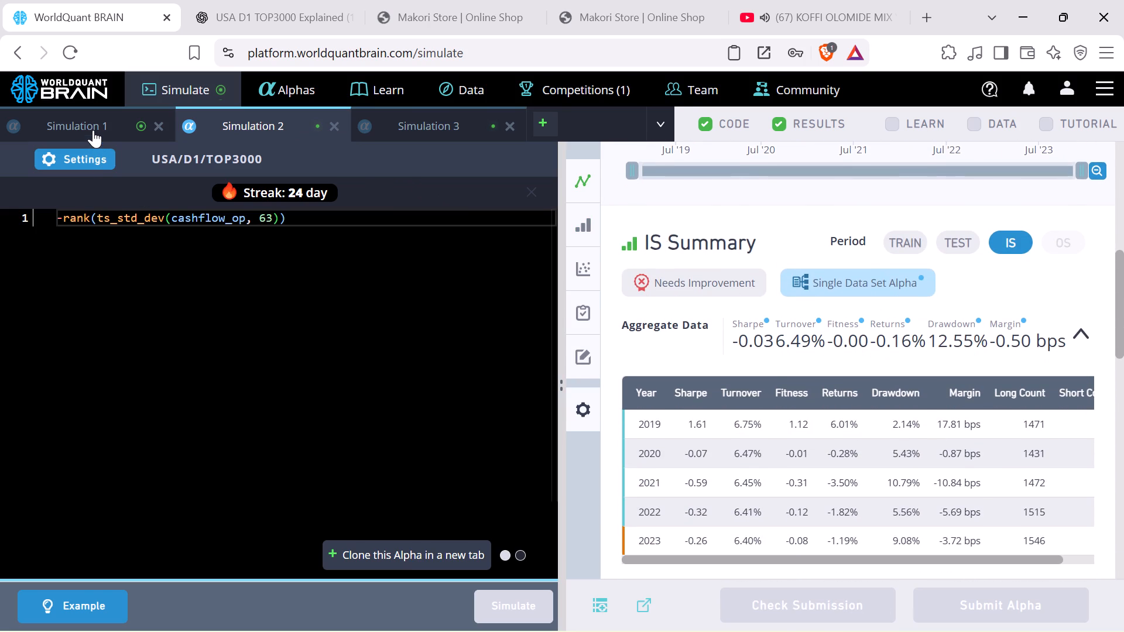
{"action": "left_click", "coordinate": [844, 607]}
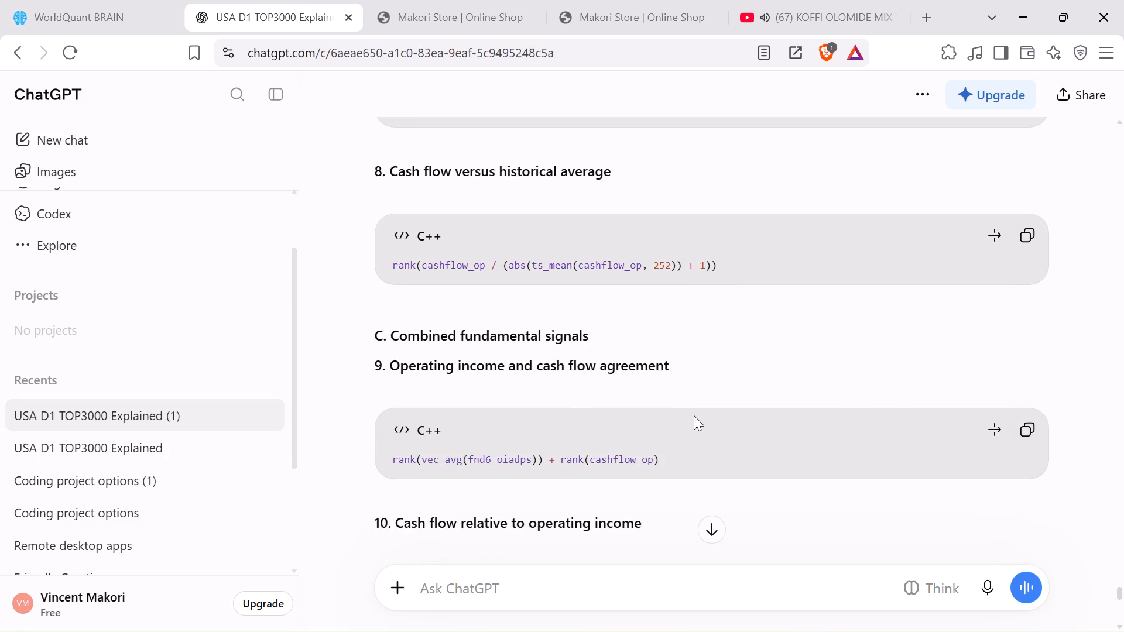
{"action": "left_click", "coordinate": [1027, 430]}
Back in WorldQuant BRAIN, replace Simulation 3's expression with rank(vec_avg(fnd6_oiadps)) + rank(cashflow_op) and simulate it.
{"action": "left_click", "coordinate": [49, 6]}
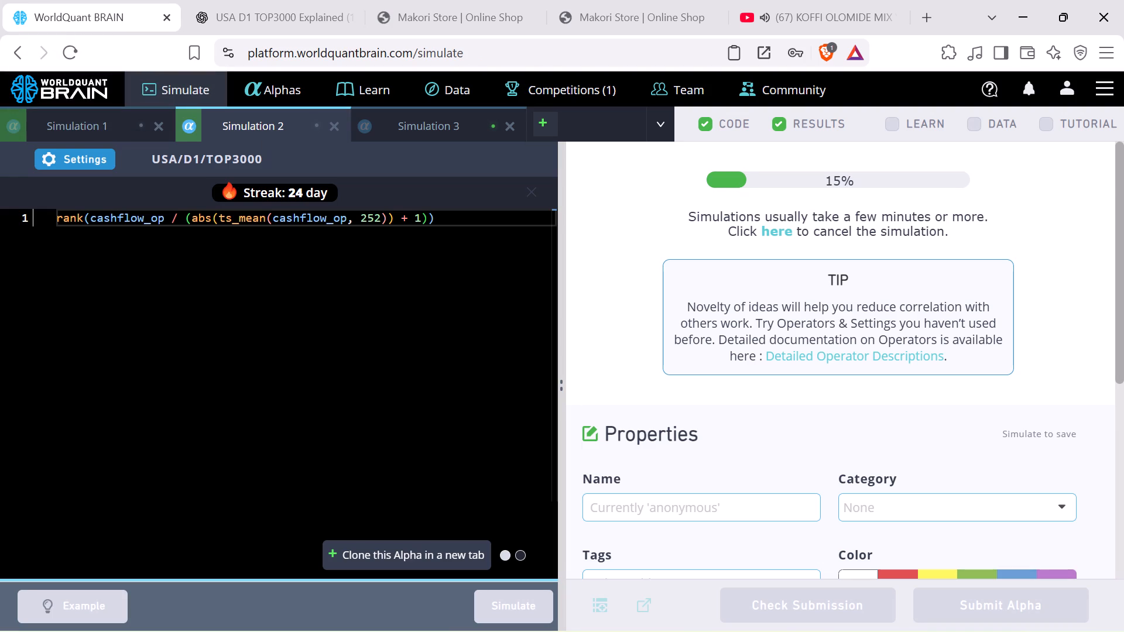
{"action": "left_click", "coordinate": [396, 122]}
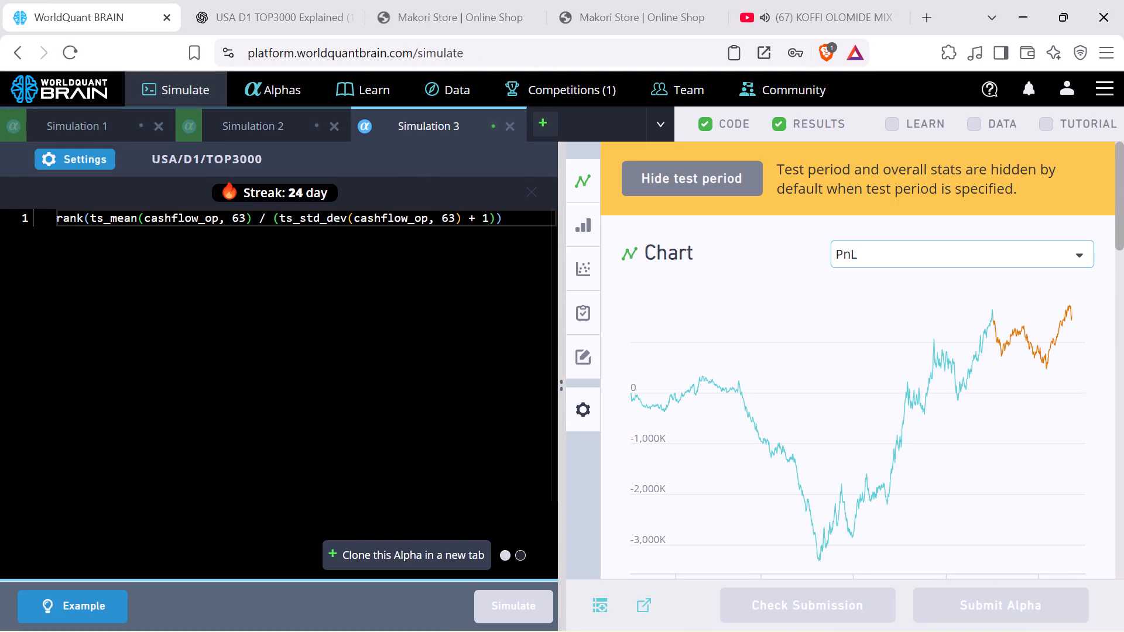
{"action": "left_click", "coordinate": [267, 337]}
{"action": "triple_click", "coordinate": [261, 332]}
{"action": "left_click", "coordinate": [261, 332]}
{"action": "right_click", "coordinate": [268, 336]}
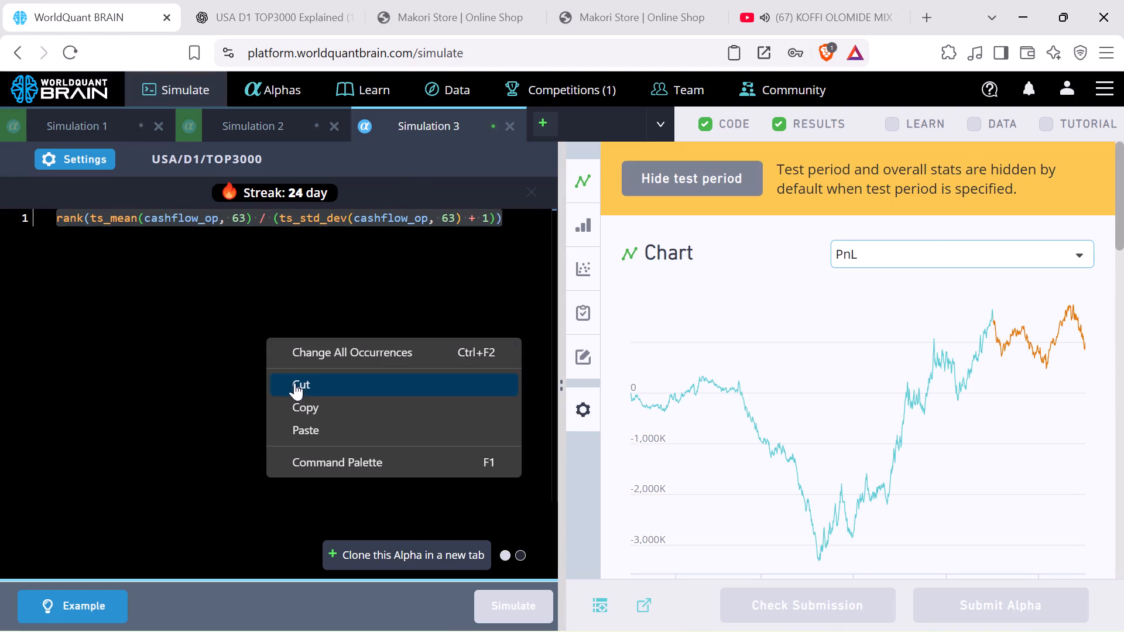
{"action": "left_click", "coordinate": [310, 422]}
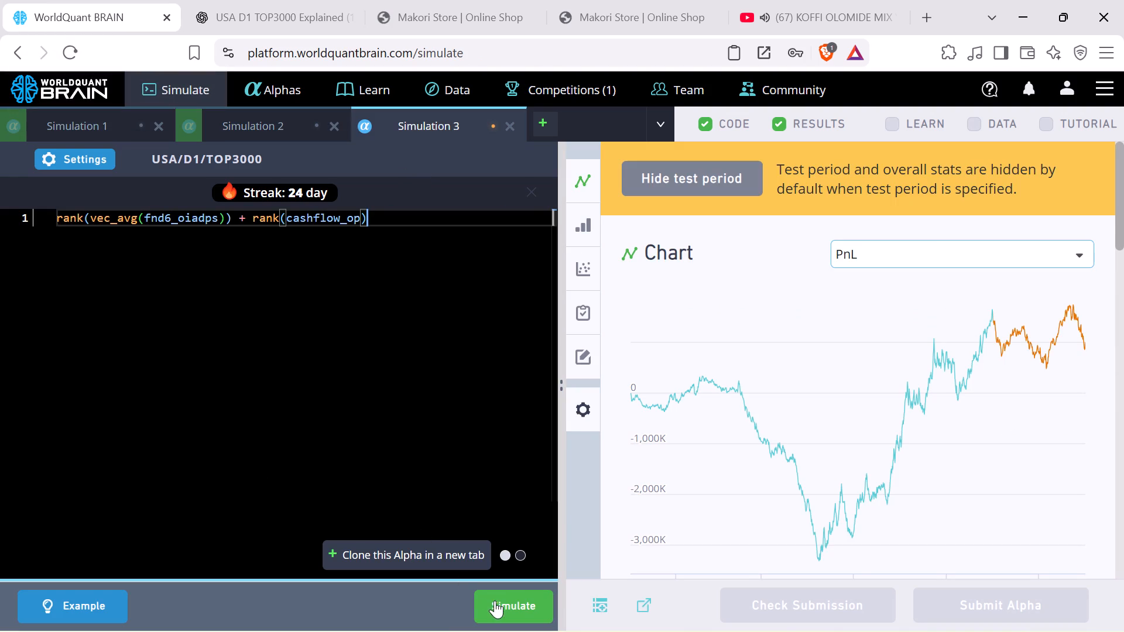
{"action": "left_click", "coordinate": [502, 606]}
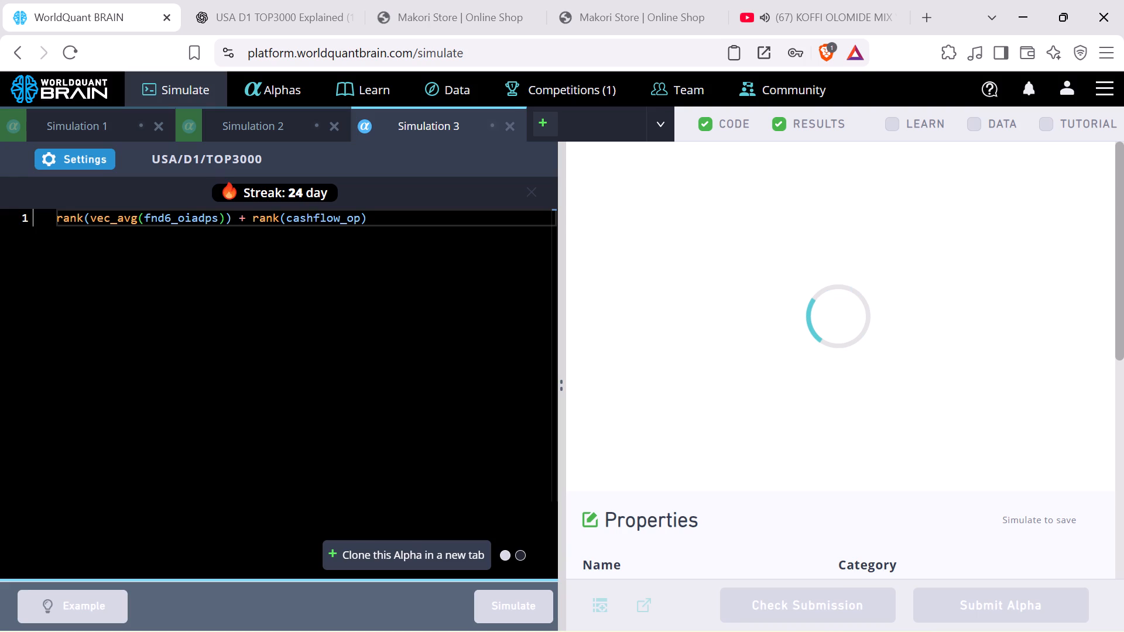
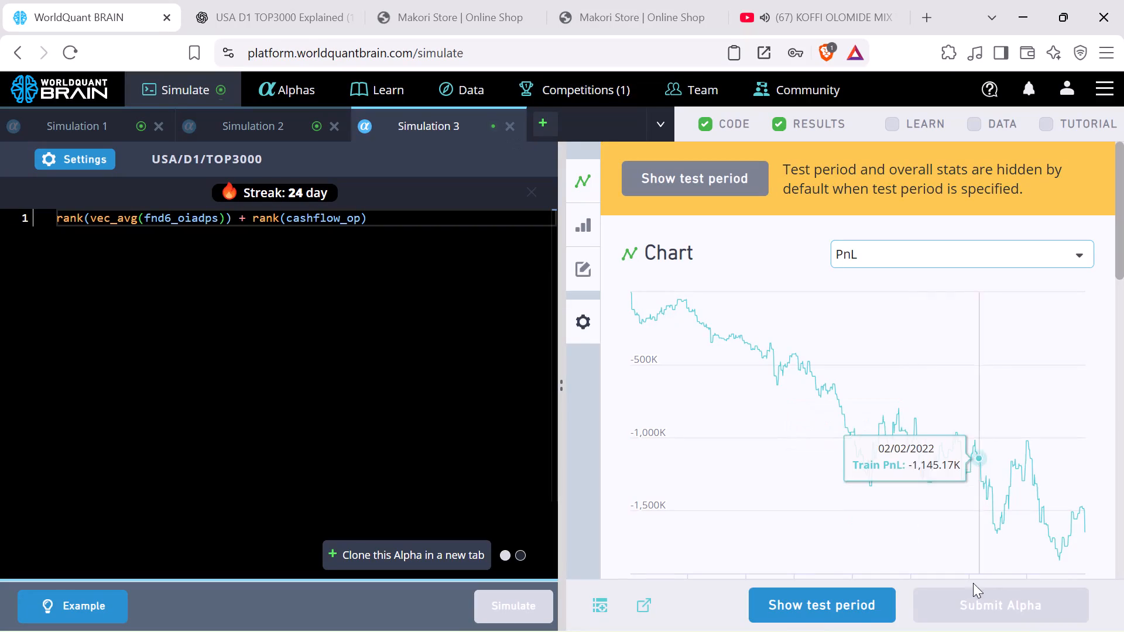
Show the test period for Simulation 3 and review its IS Summary for the IS period.
{"action": "left_click", "coordinate": [855, 604]}
{"action": "scroll", "coordinate": [830, 486], "scroll_direction": "down", "scroll_amount": 3}
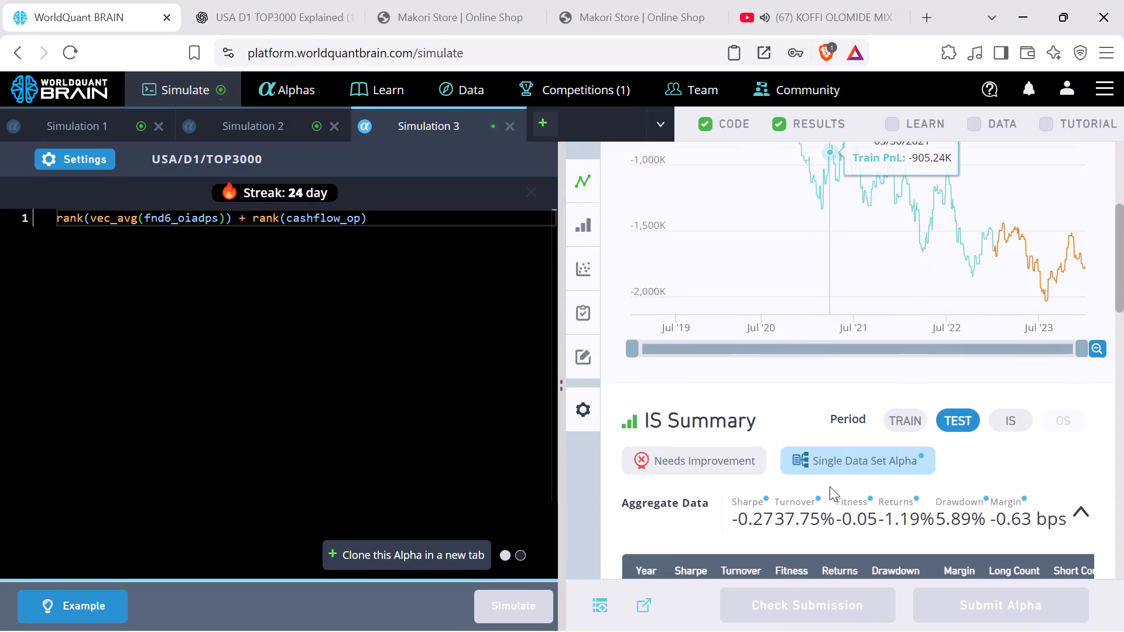
{"action": "scroll", "coordinate": [830, 487], "scroll_direction": "down", "scroll_amount": 1}
{"action": "left_click", "coordinate": [1003, 333]}
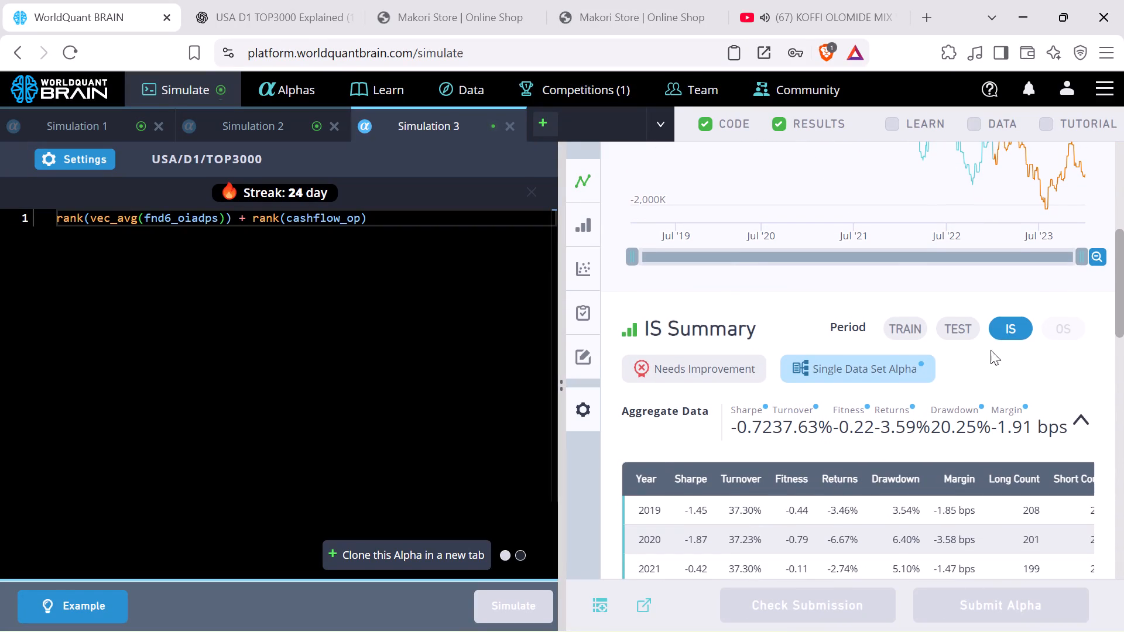
Bring up Simulation 2, show its test period, and review the IS-period summary and PnL chart.
{"action": "left_click", "coordinate": [266, 146]}
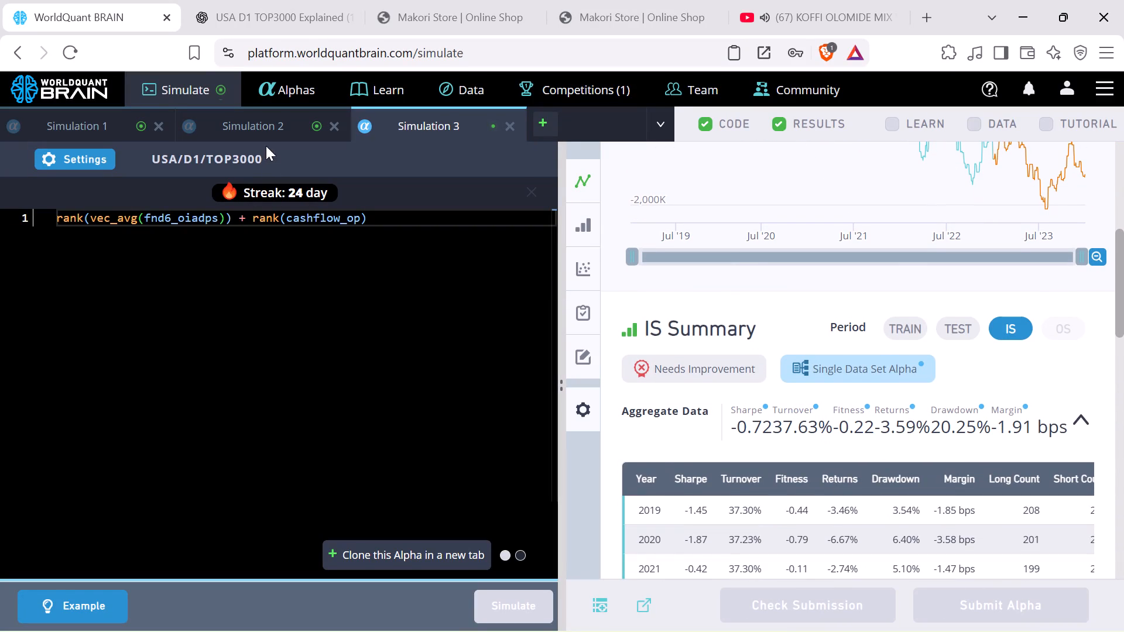
{"action": "left_click", "coordinate": [270, 132]}
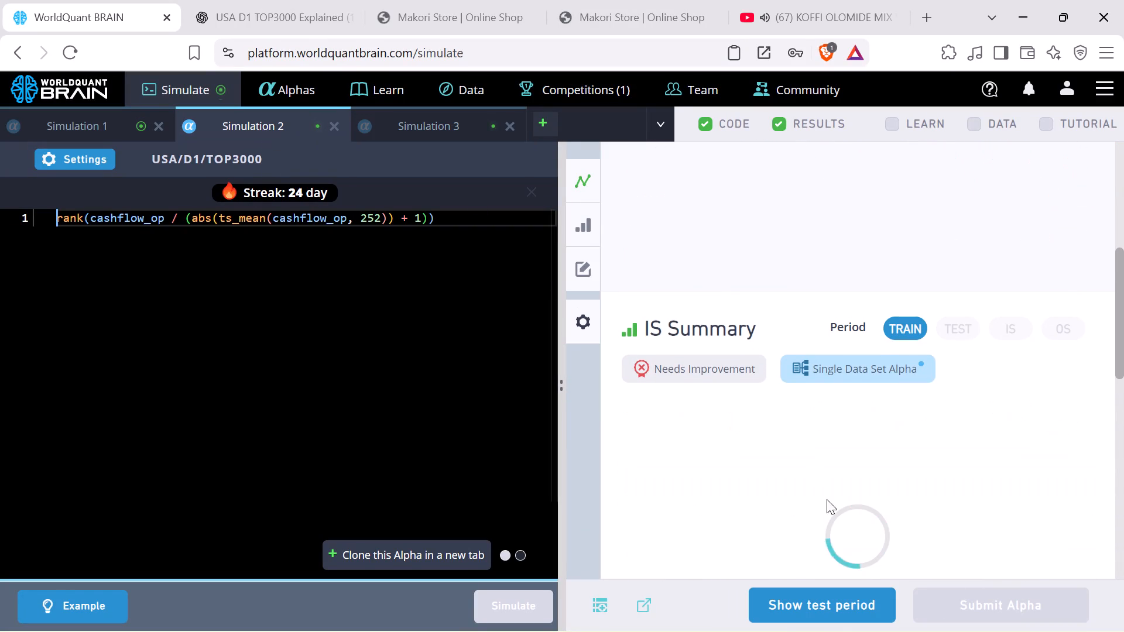
{"action": "left_click", "coordinate": [841, 610]}
{"action": "scroll", "coordinate": [897, 374], "scroll_direction": "up", "scroll_amount": 3}
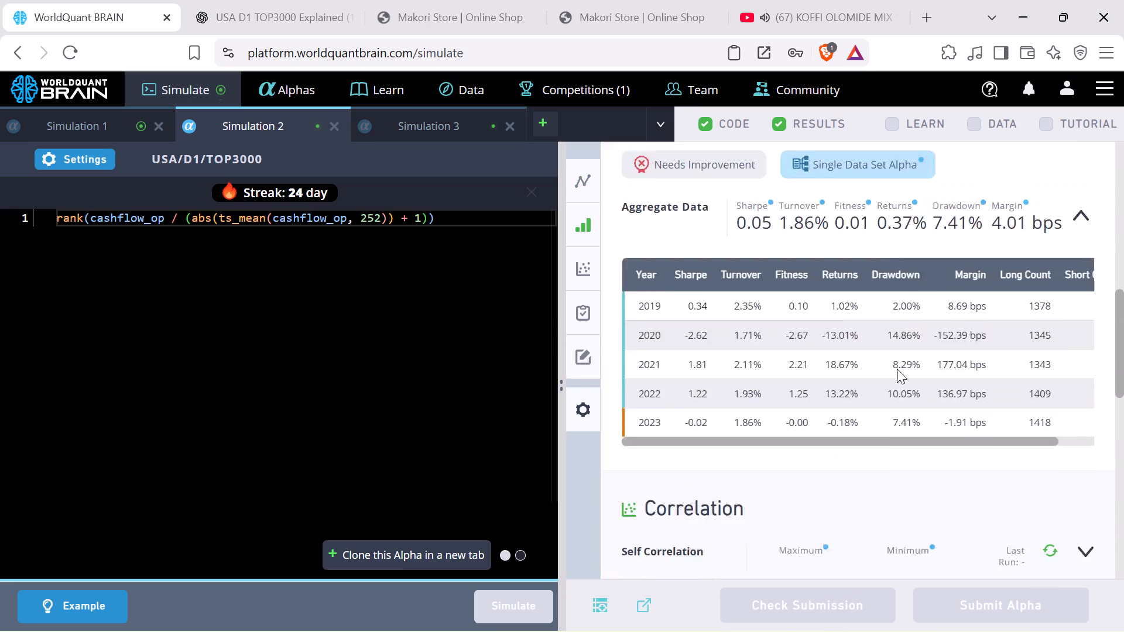
{"action": "scroll", "coordinate": [931, 348], "scroll_direction": "up", "scroll_amount": 1}
{"action": "left_click", "coordinate": [1009, 324]}
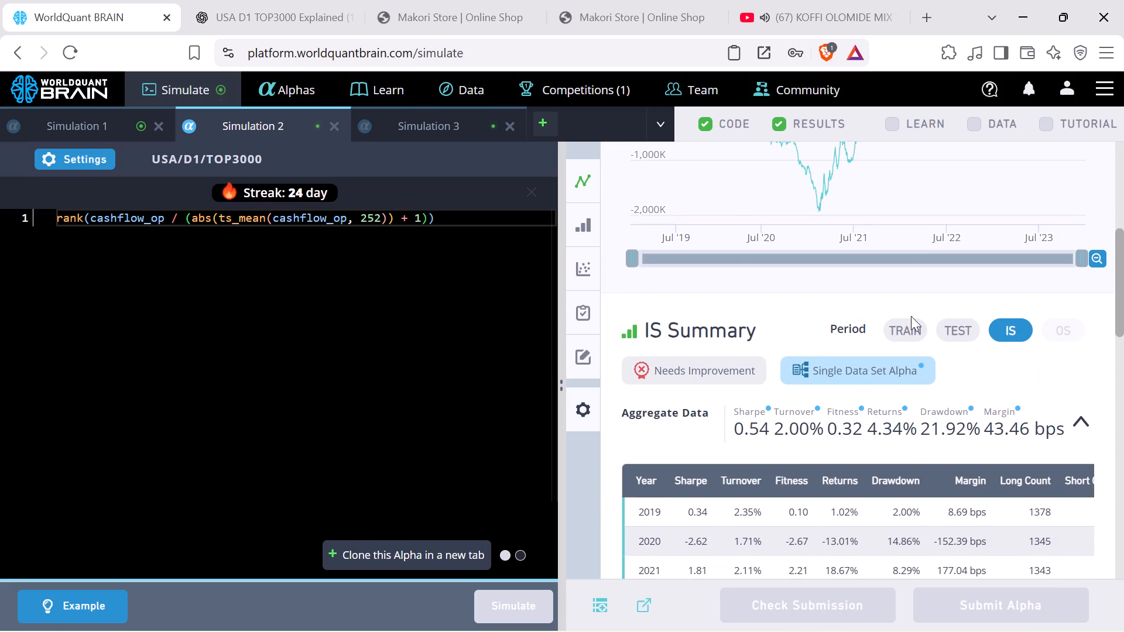
{"action": "scroll", "coordinate": [847, 389], "scroll_direction": "up", "scroll_amount": 4}
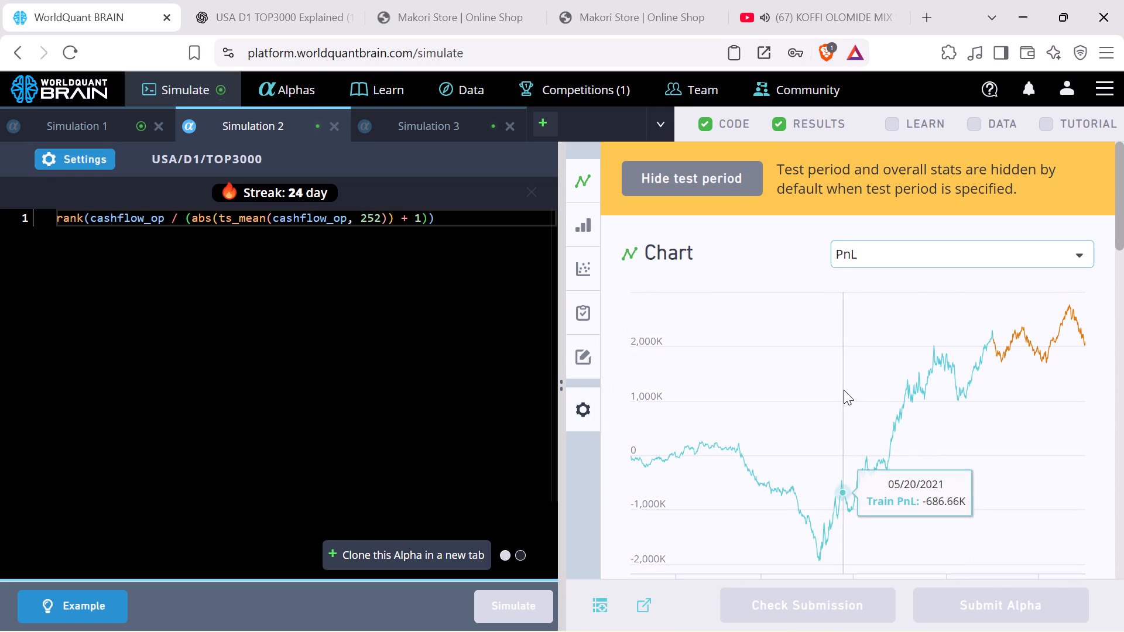
{"action": "scroll", "coordinate": [856, 425], "scroll_direction": "down", "scroll_amount": 1}
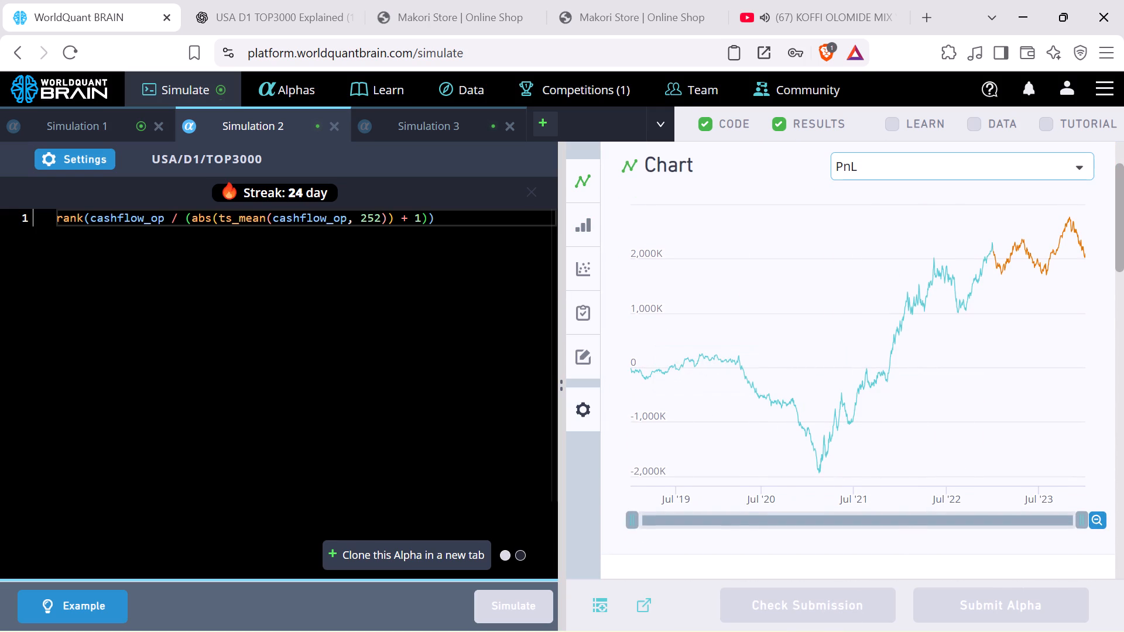
Bring up Simulation 1, show its test period, and review the IS Summary for the IS period.
{"action": "left_click", "coordinate": [90, 129]}
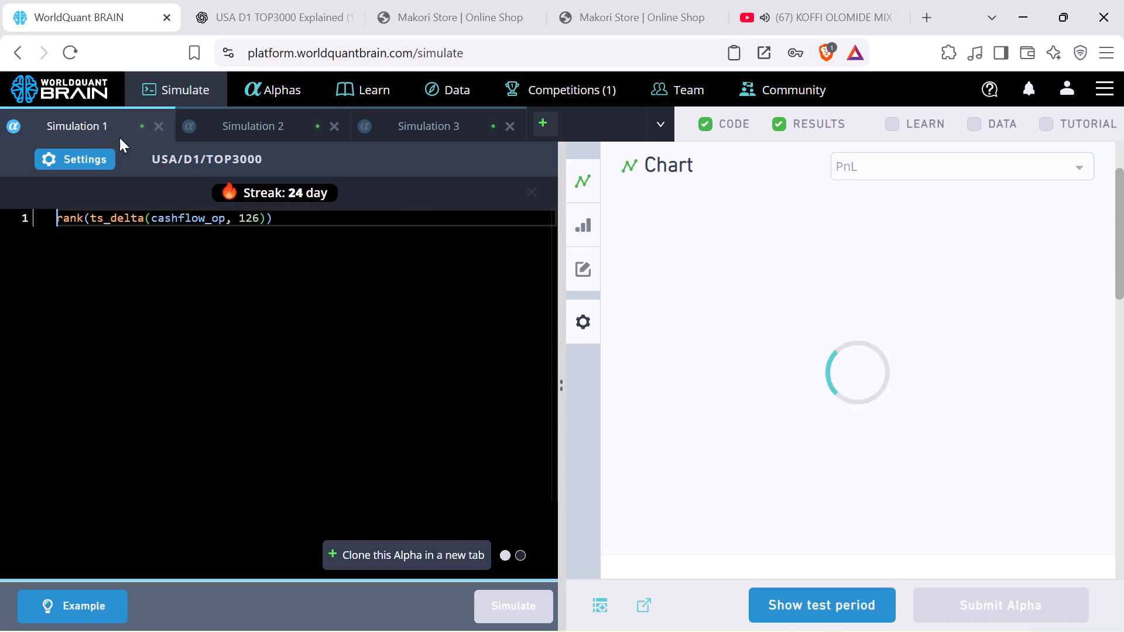
{"action": "left_click", "coordinate": [828, 600]}
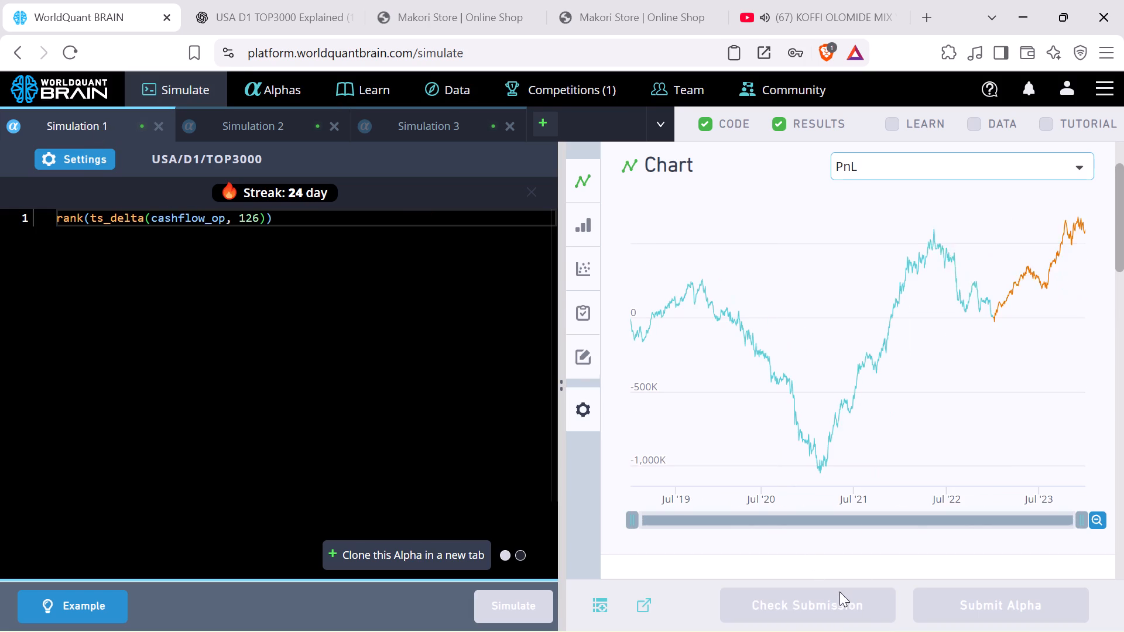
{"action": "scroll", "coordinate": [1085, 364], "scroll_direction": "down", "scroll_amount": 3}
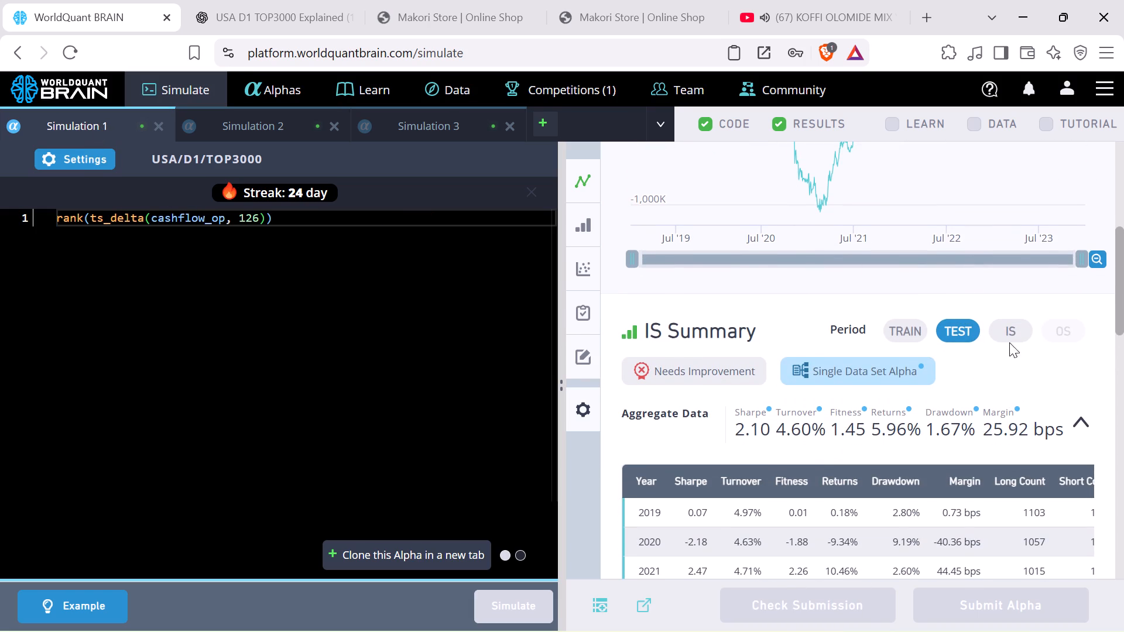
{"action": "left_click", "coordinate": [1009, 338]}
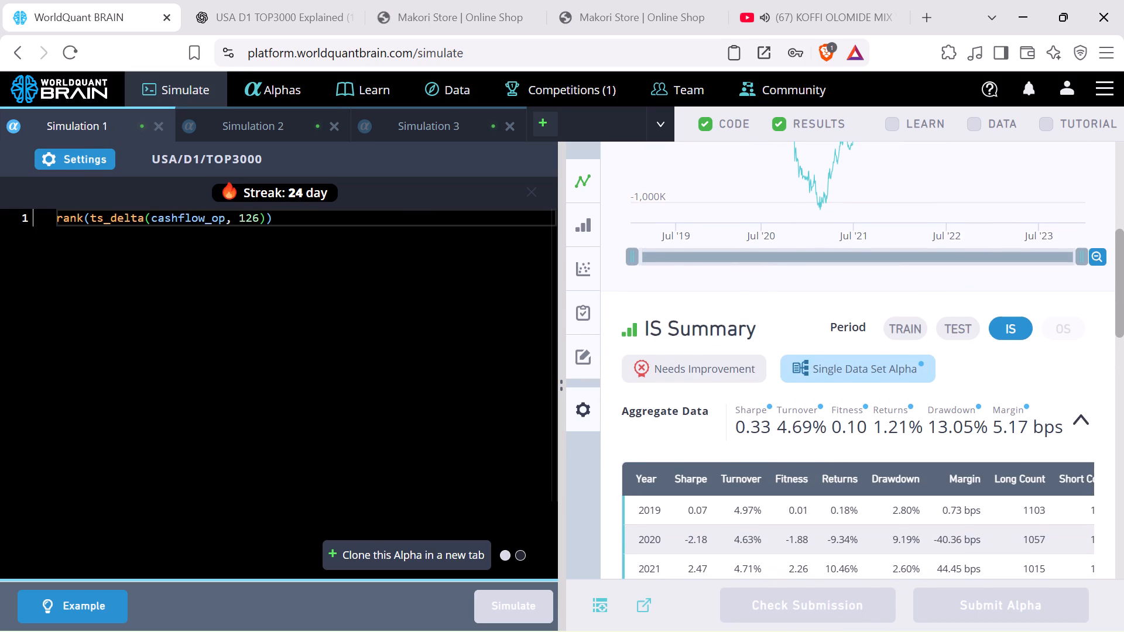
Change Simulation 1's universe to TOP200 in its settings and simulate rank(ts_delta(cashflow_op, 126)) again.
{"action": "left_click", "coordinate": [93, 167]}
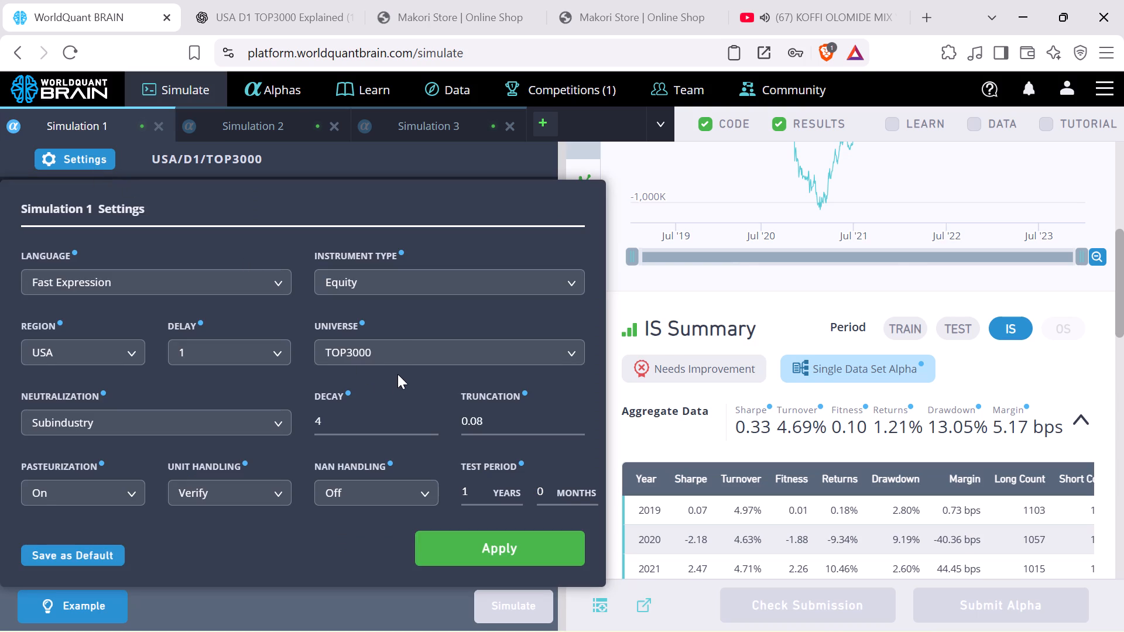
{"action": "left_click", "coordinate": [399, 348]}
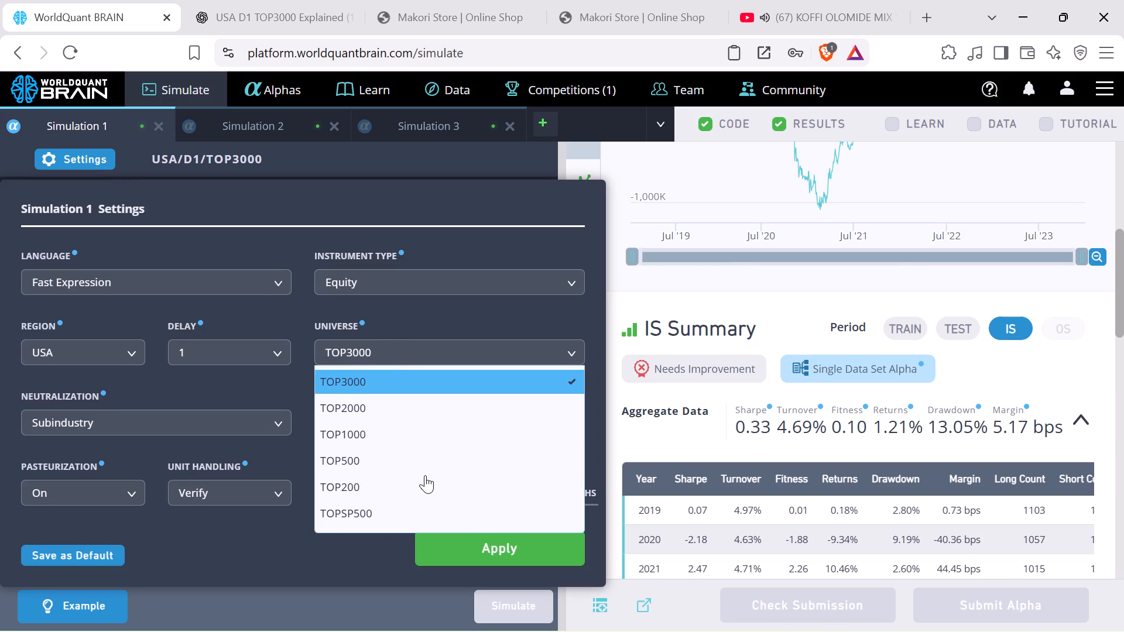
{"action": "left_click", "coordinate": [425, 475]}
{"action": "left_click", "coordinate": [469, 552]}
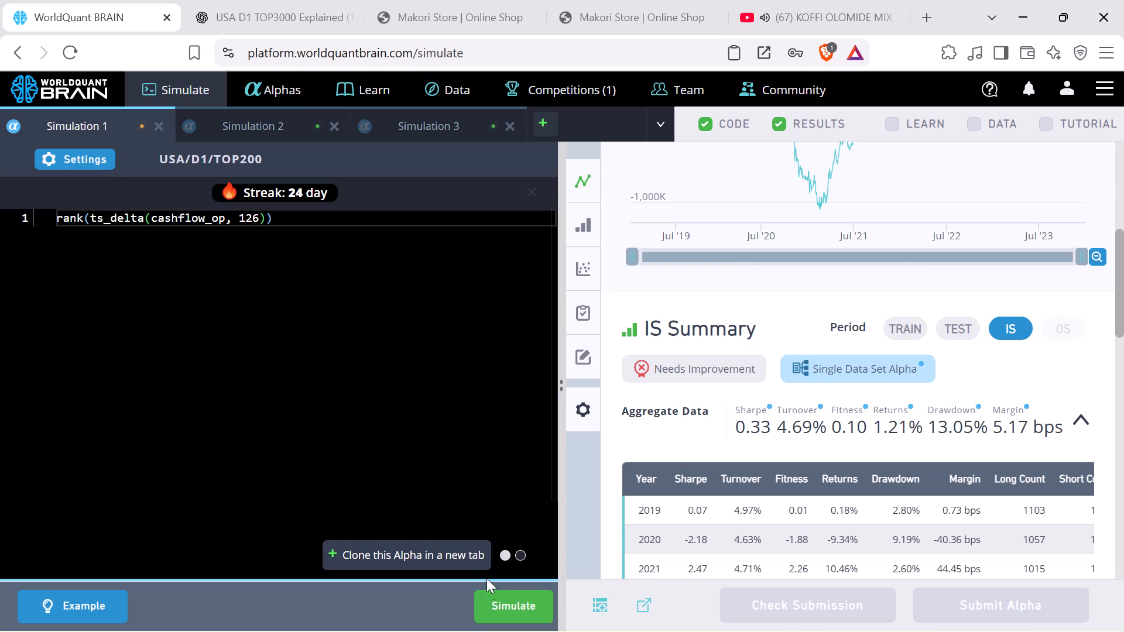
{"action": "left_click", "coordinate": [500, 607]}
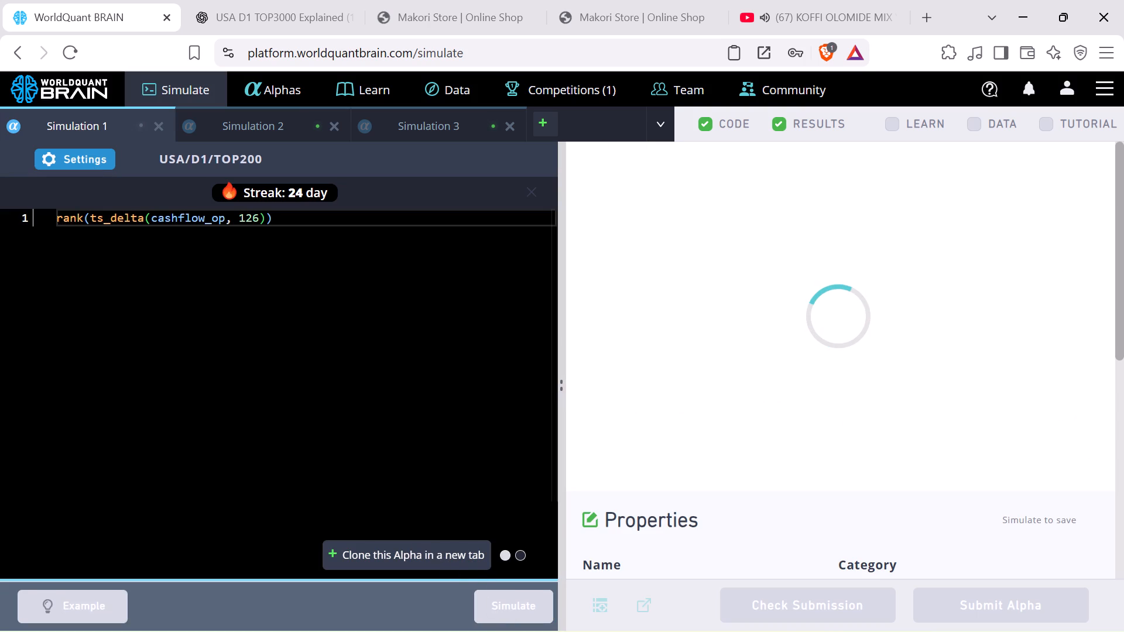
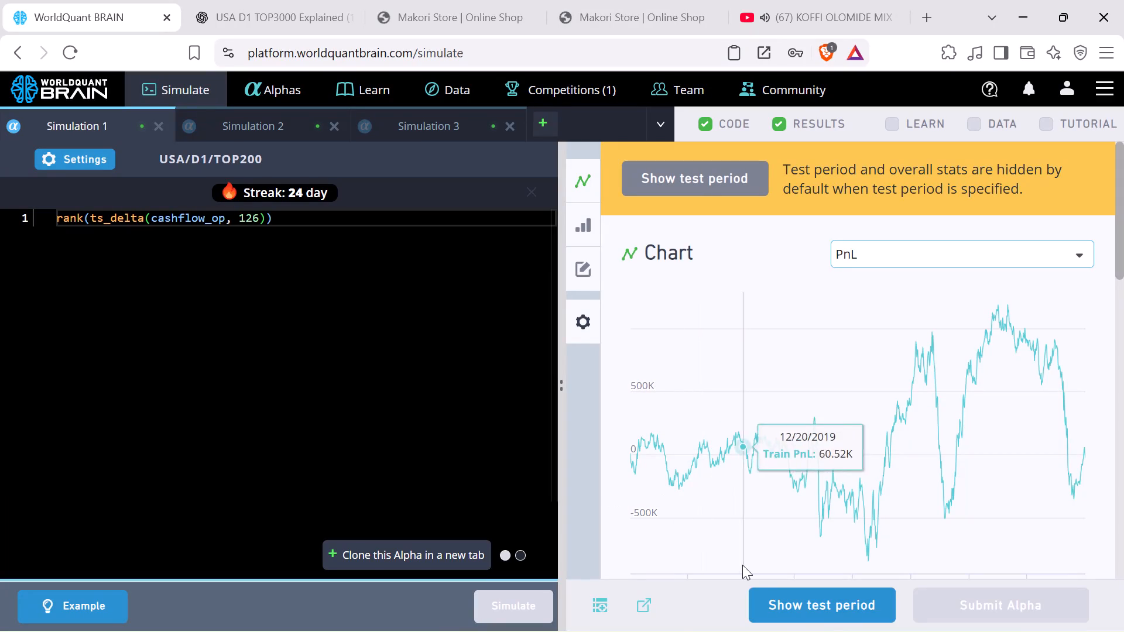
Show the test period for the TOP200 run of Simulation 1 and review its IS Summary for the IS period.
{"action": "left_click", "coordinate": [765, 595]}
{"action": "scroll", "coordinate": [936, 537], "scroll_direction": "down", "scroll_amount": 1}
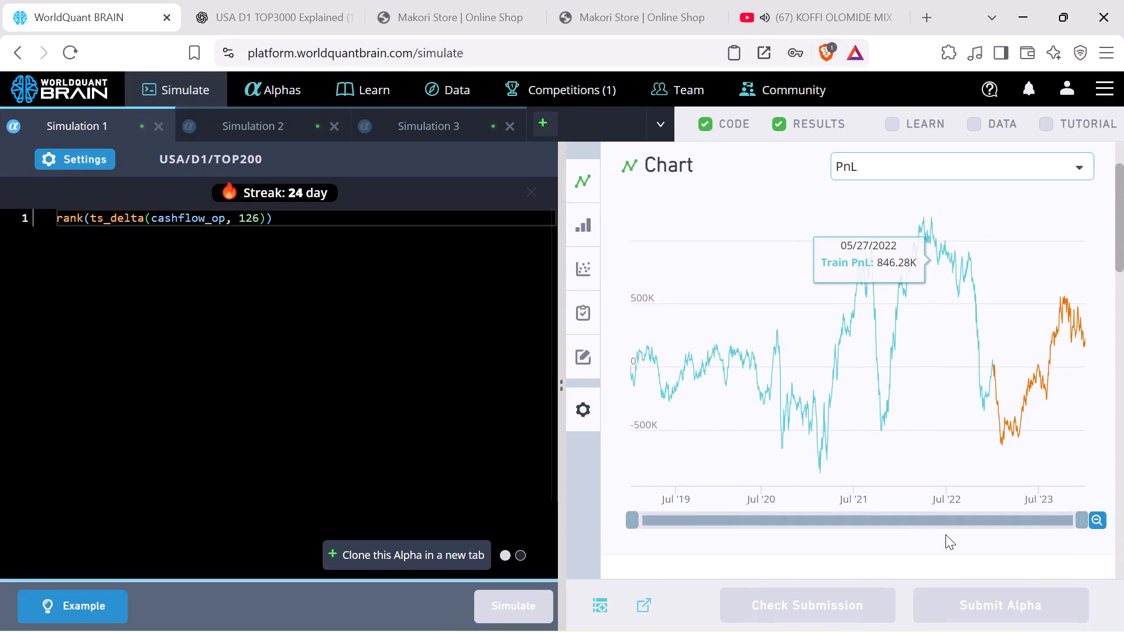
{"action": "scroll", "coordinate": [945, 534], "scroll_direction": "down", "scroll_amount": 2}
{"action": "left_click", "coordinate": [1007, 430]}
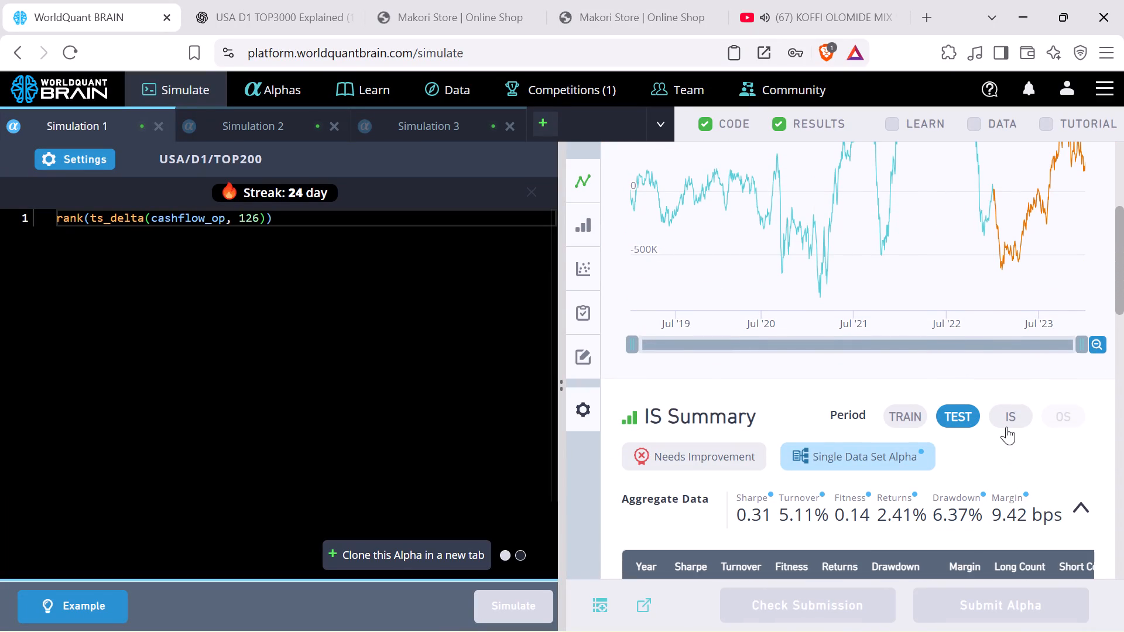
{"action": "left_click", "coordinate": [999, 409]}
{"action": "left_click", "coordinate": [1004, 418]}
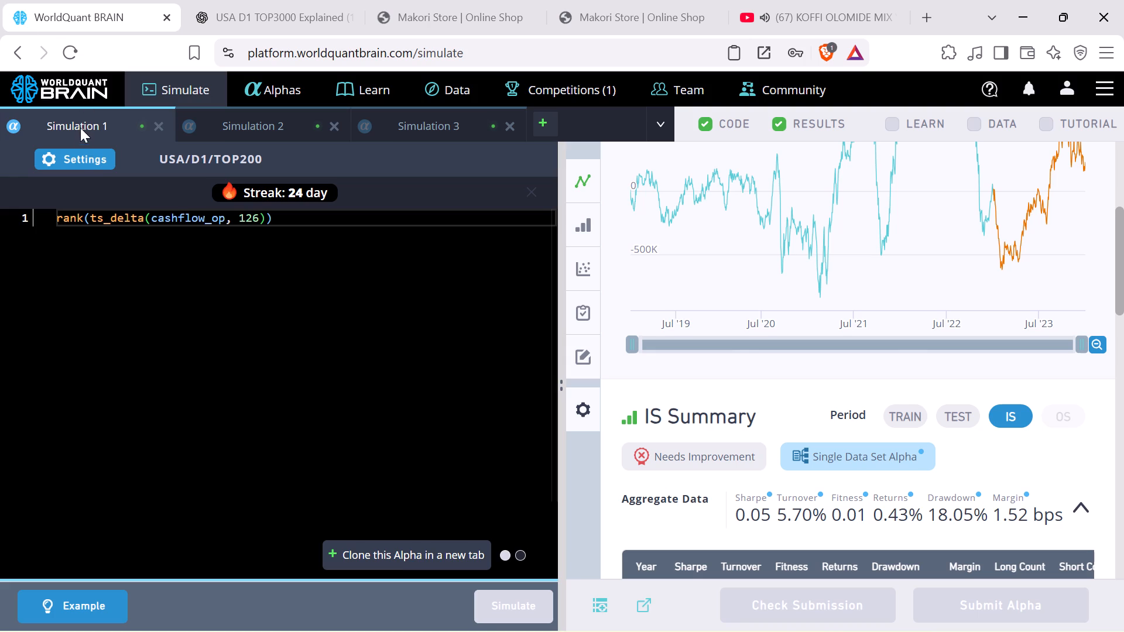
Set Simulation 1's universe to TOP3000 in its settings and simulate rank(ts_delta(cashflow_op, 126)) again.
{"action": "left_click", "coordinate": [80, 167]}
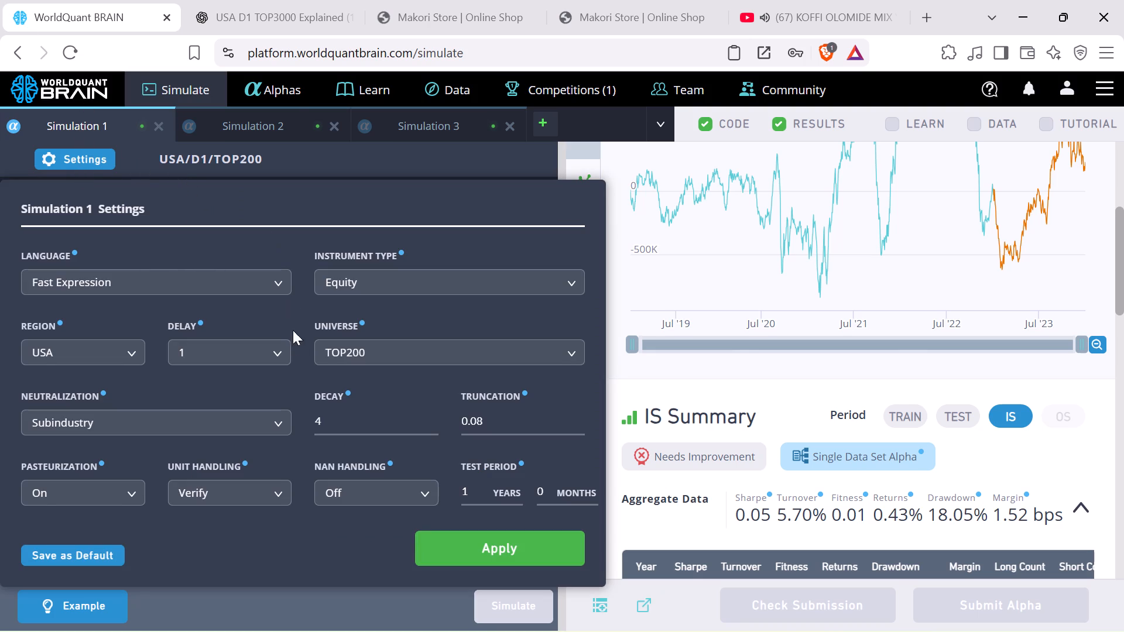
{"action": "left_click", "coordinate": [352, 347]}
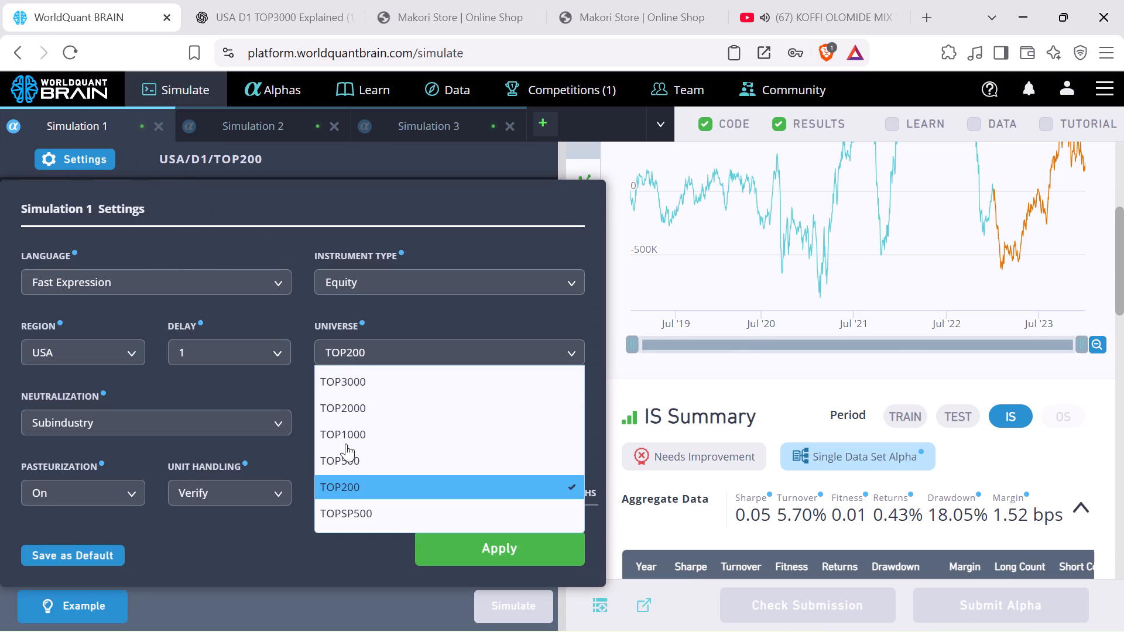
{"action": "left_click", "coordinate": [342, 383]}
{"action": "left_click", "coordinate": [501, 551]}
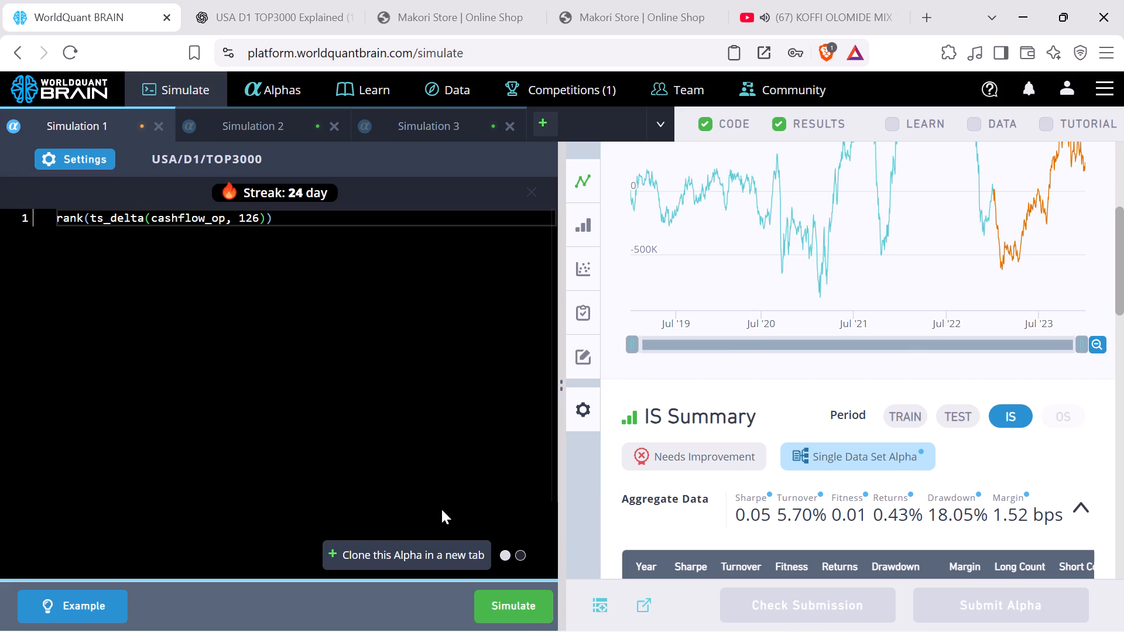
{"action": "left_click", "coordinate": [515, 604]}
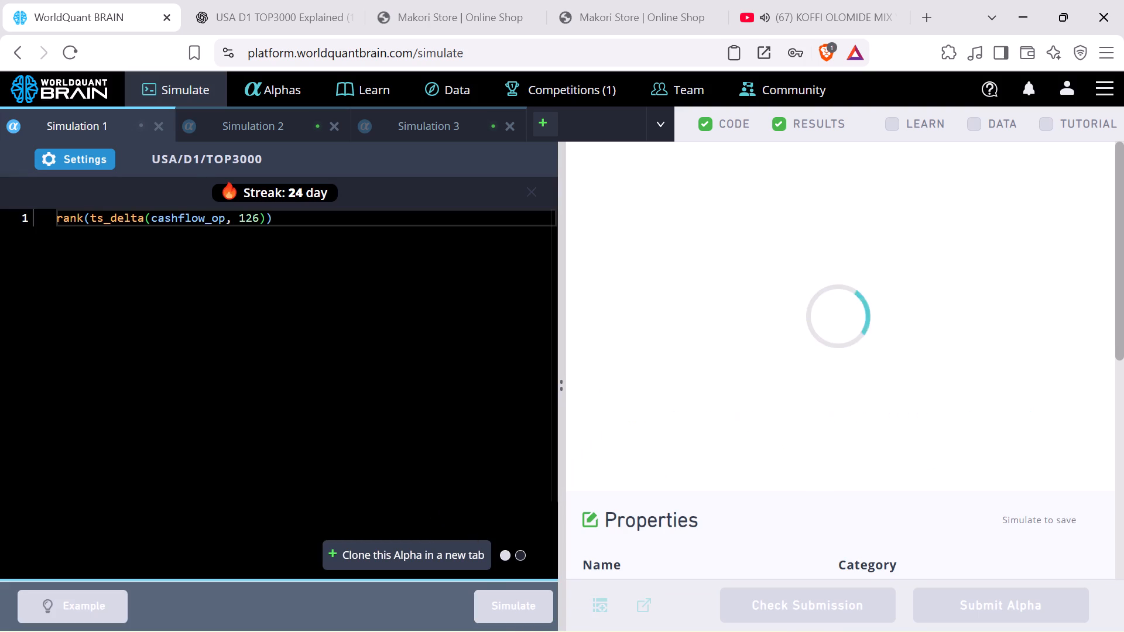
Bring up Simulation 2 and Simulation 3 in turn to check which alpha expressions they hold.
{"action": "left_click_drag", "start_coordinate": [219, 134], "coordinate": [225, 130]}
{"action": "left_click", "coordinate": [235, 125]}
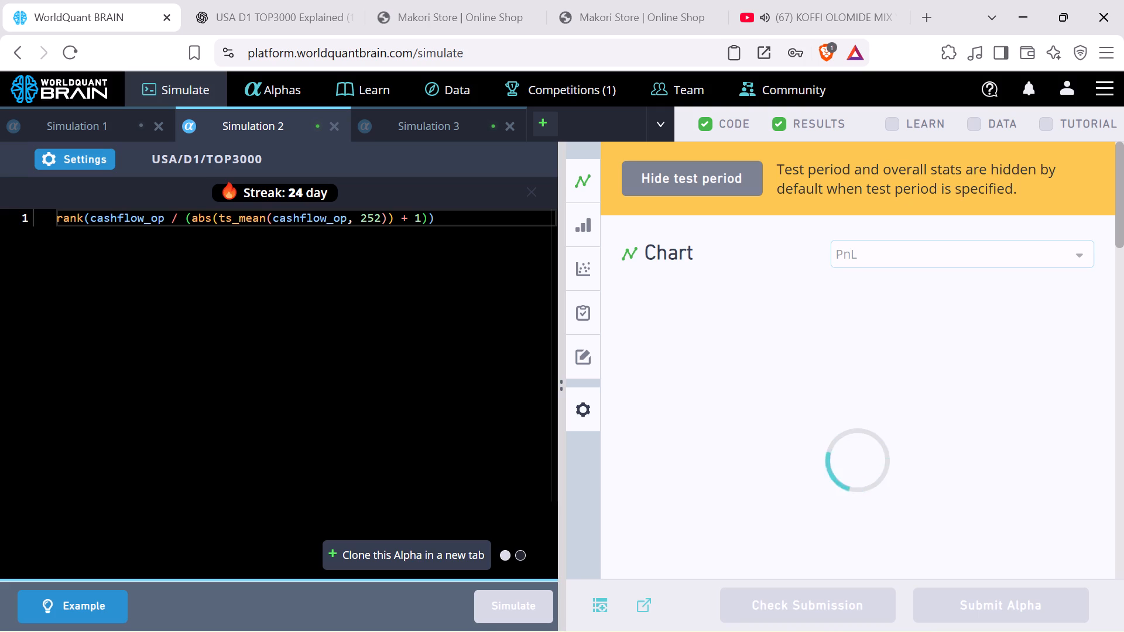
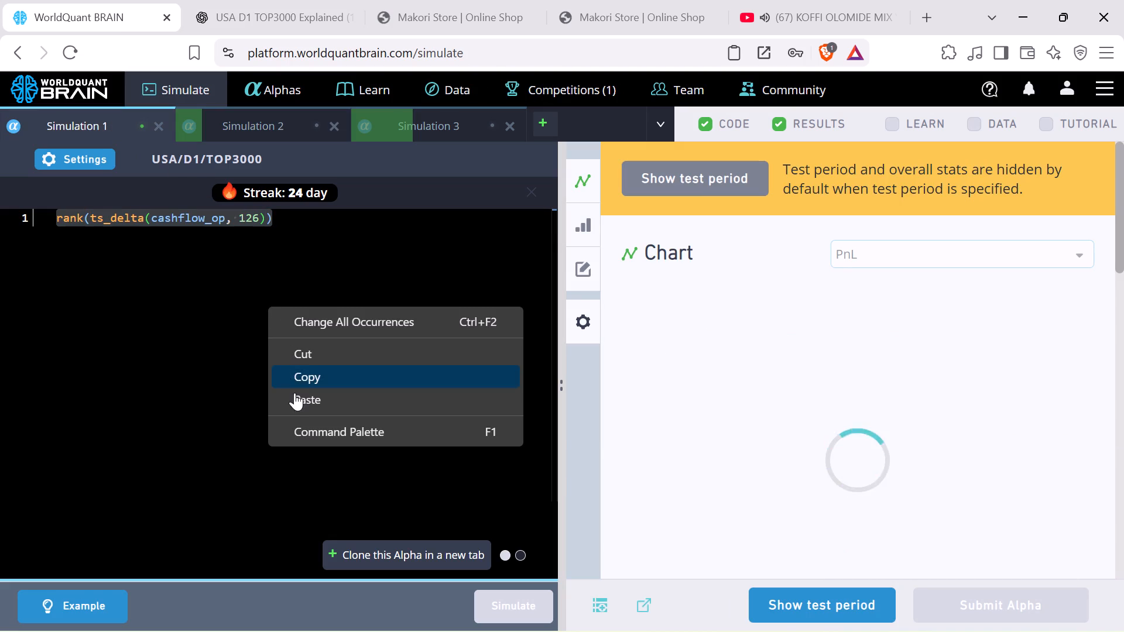
{"action": "left_click", "coordinate": [294, 394]}
{"action": "left_click", "coordinate": [504, 618]}
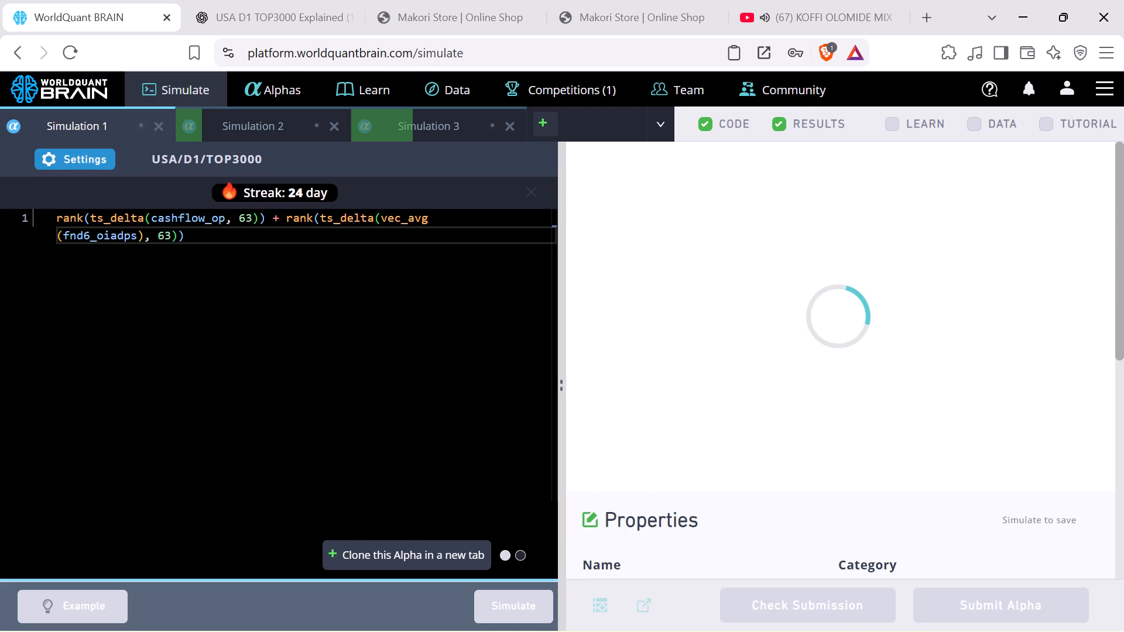
Check the progress of the running simulations in Simulation 3 and Simulation 2.
{"action": "left_click", "coordinate": [397, 125]}
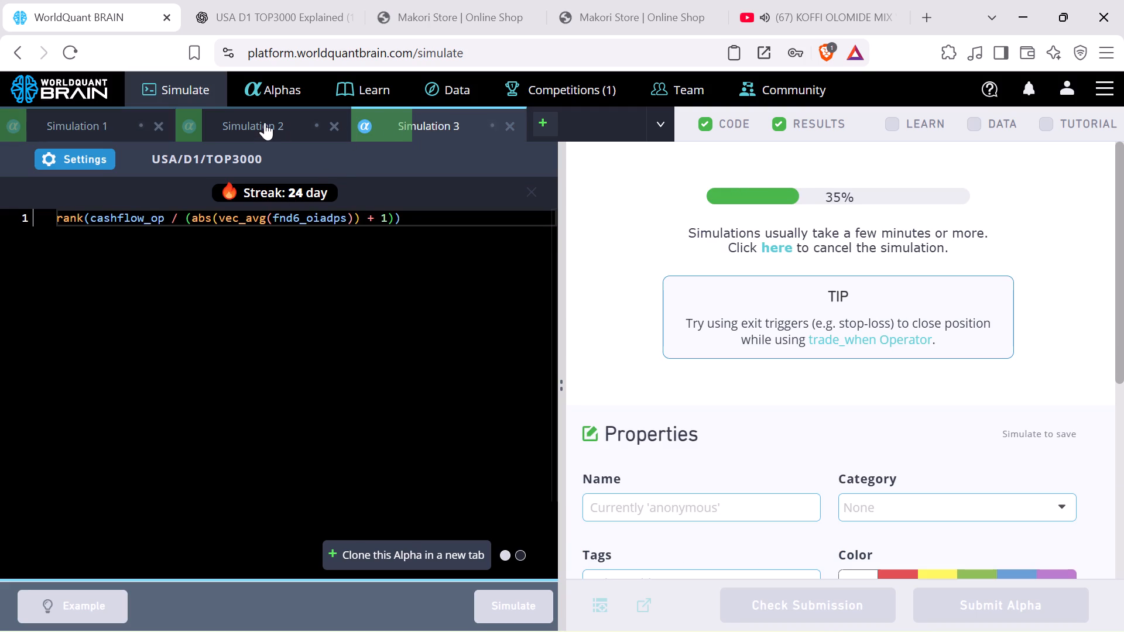
{"action": "left_click", "coordinate": [265, 122]}
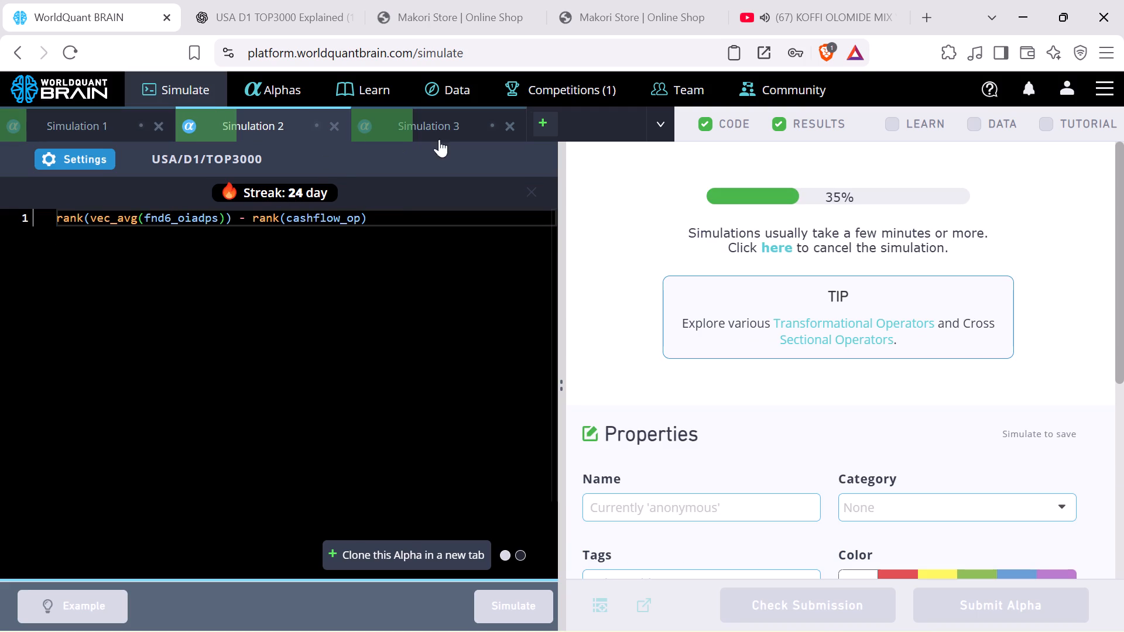
{"action": "left_click", "coordinate": [398, 122]}
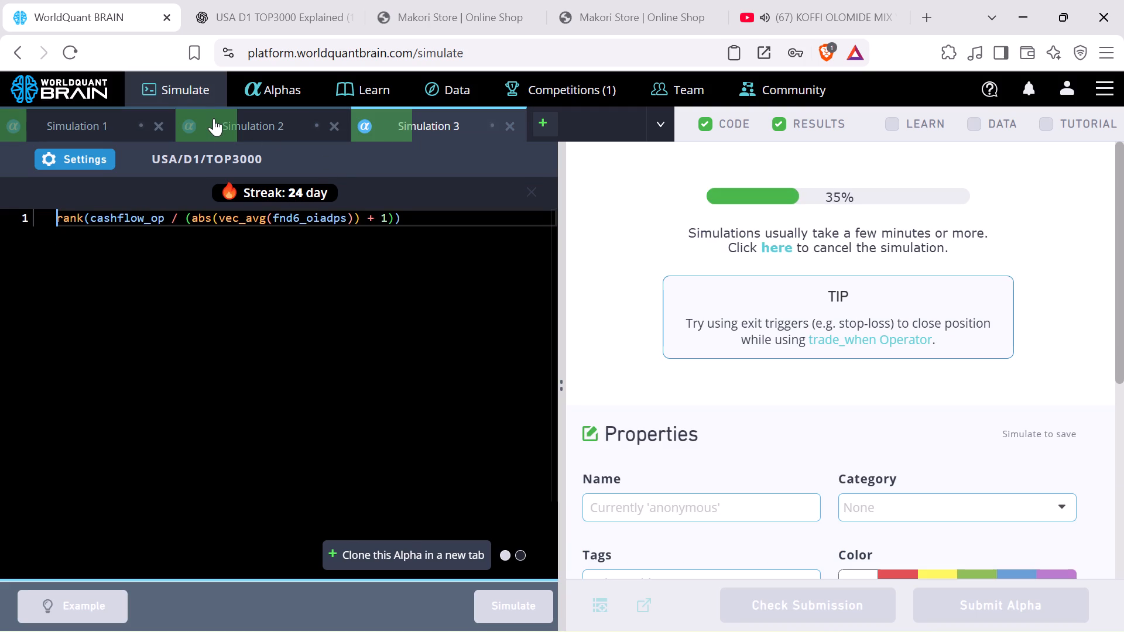
{"action": "left_click", "coordinate": [214, 120]}
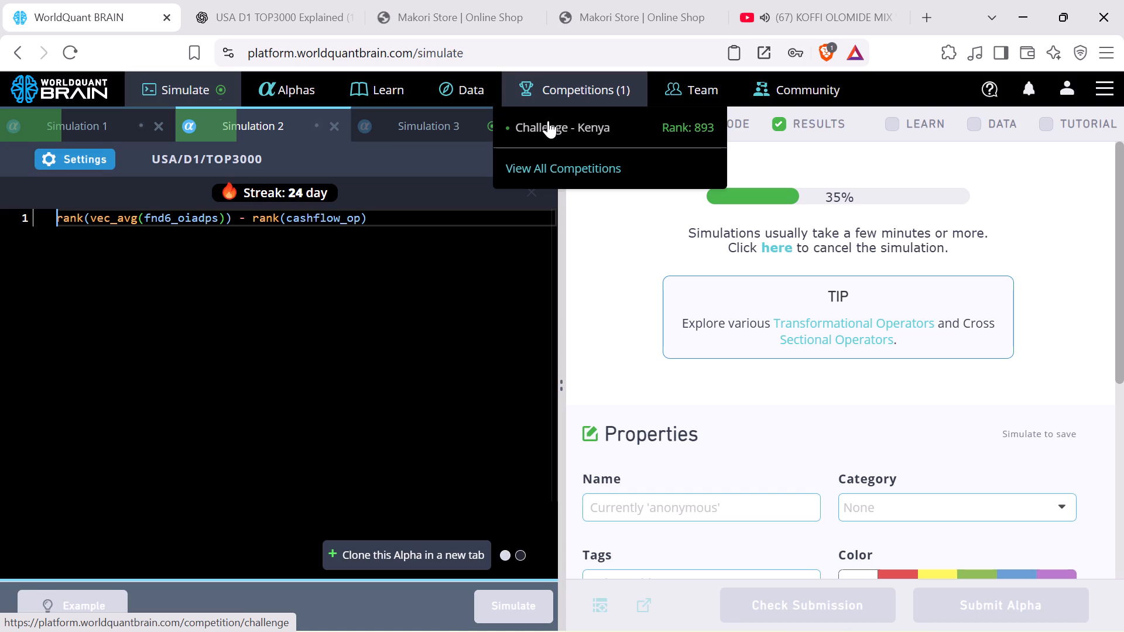
Open the Challenge - Kenya competition page.
{"action": "left_click", "coordinate": [559, 121]}
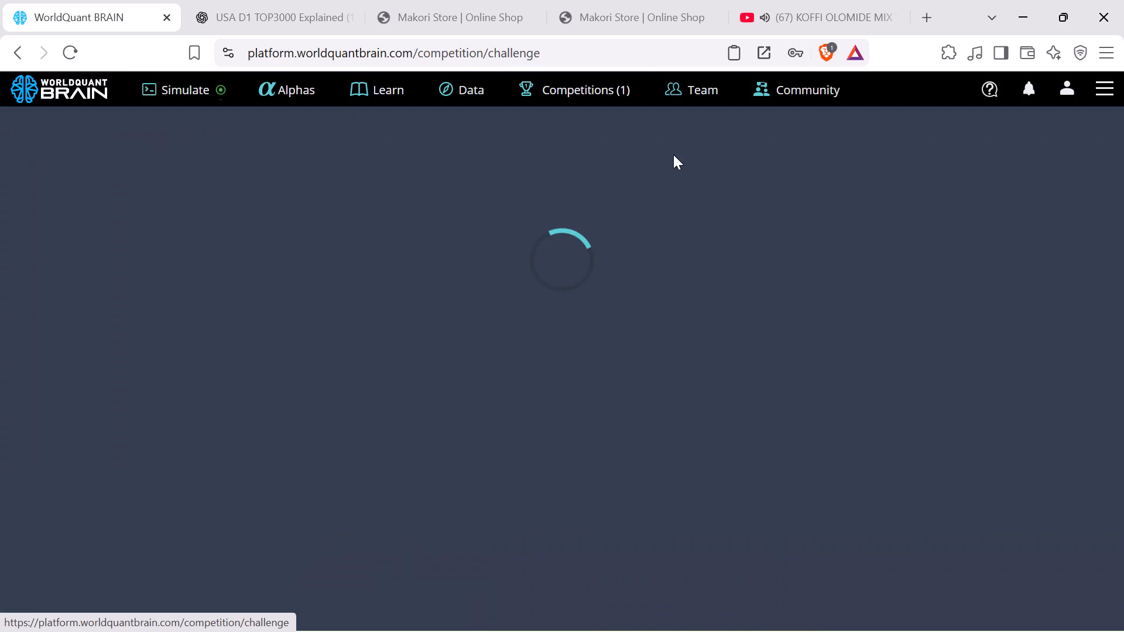
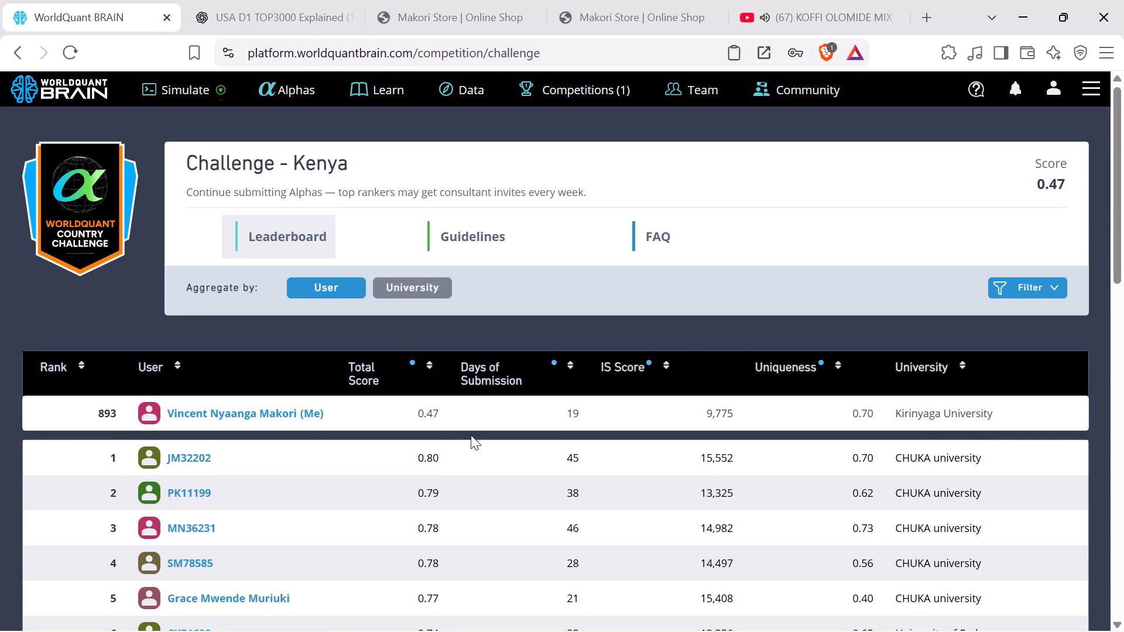
Return to the simulations, reveal Simulation 3's test period and show its IS Summary for the IS period.
{"action": "left_click", "coordinate": [219, 88]}
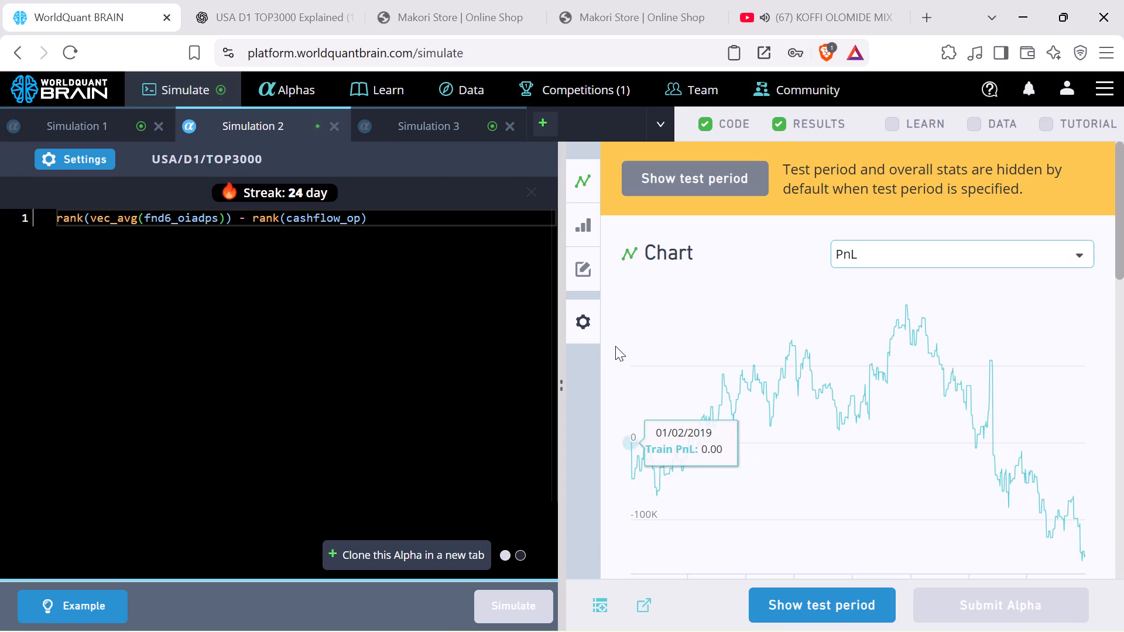
{"action": "left_click", "coordinate": [420, 121]}
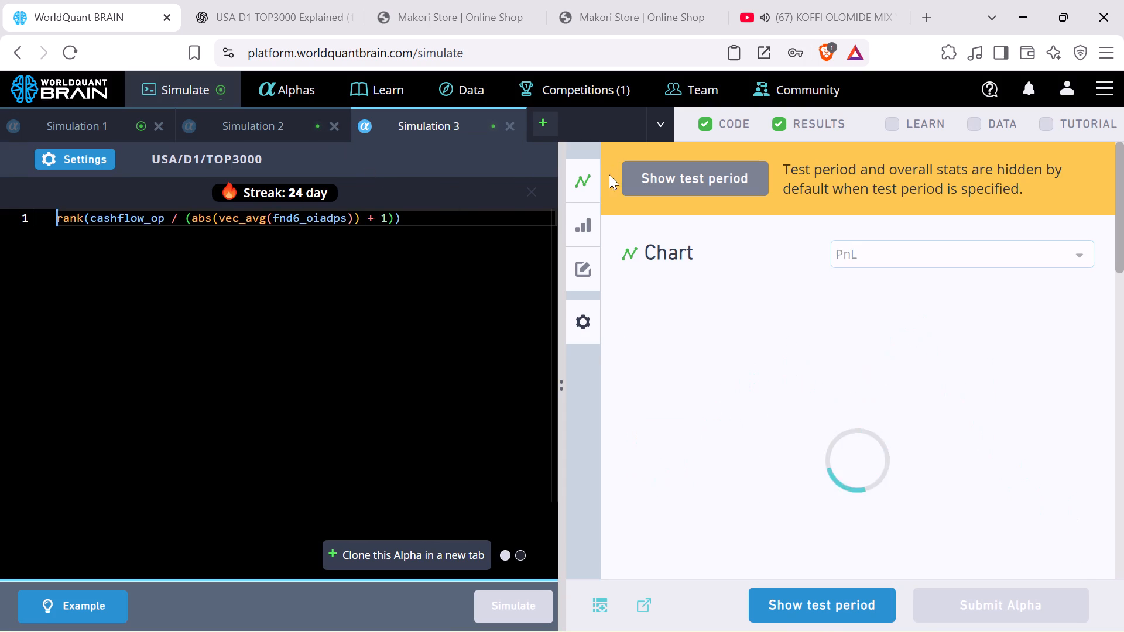
{"action": "double_click", "coordinate": [862, 592]}
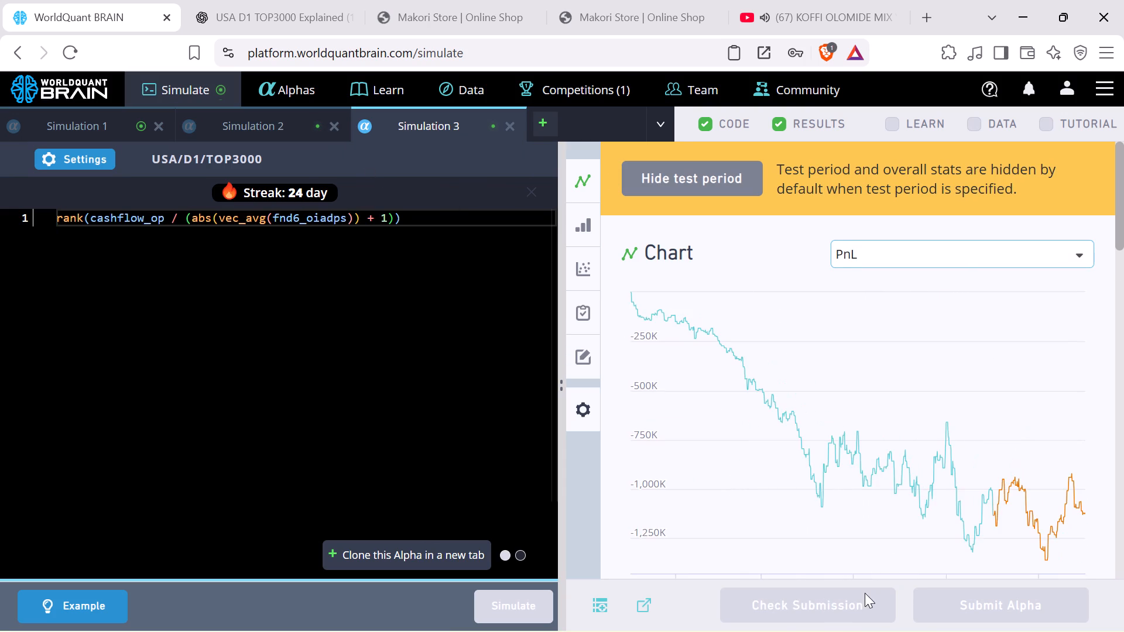
{"action": "scroll", "coordinate": [906, 512], "scroll_direction": "down", "scroll_amount": 4}
{"action": "left_click", "coordinate": [997, 345]}
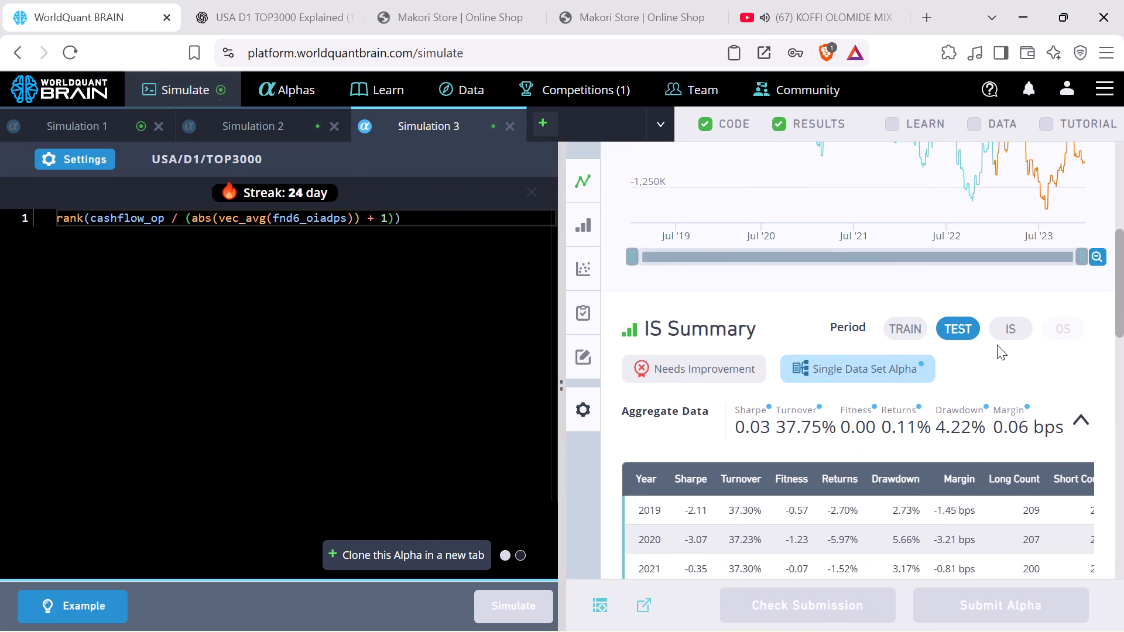
{"action": "left_click", "coordinate": [998, 343]}
{"action": "left_click", "coordinate": [1003, 329]}
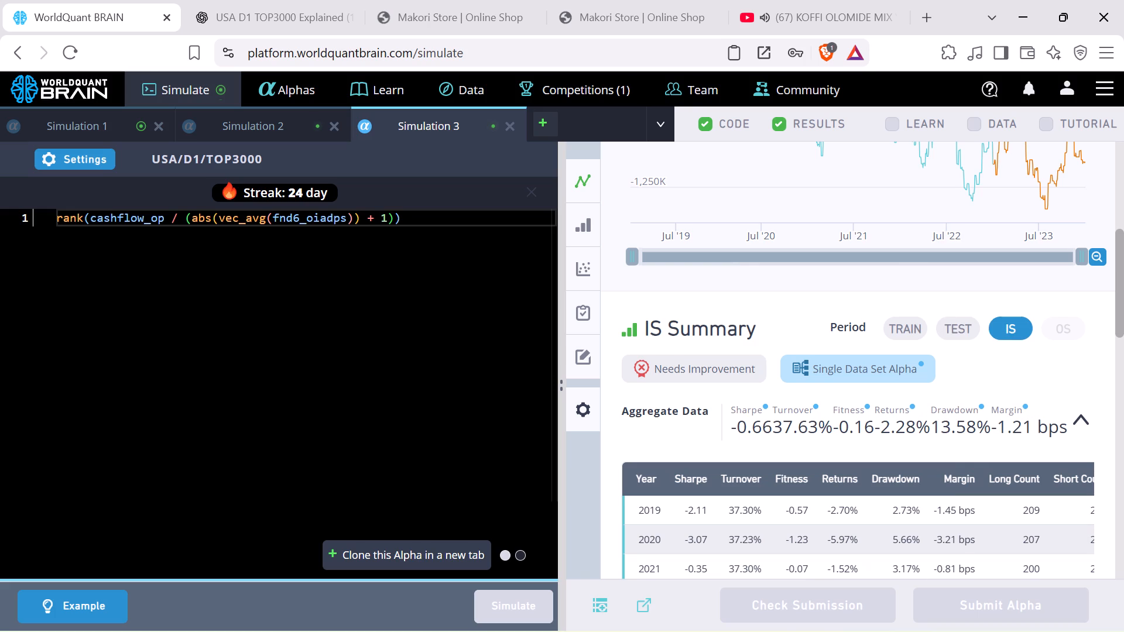
Reveal Simulation 2's test period and show its IS Summary for the IS period.
{"action": "left_click", "coordinate": [243, 125]}
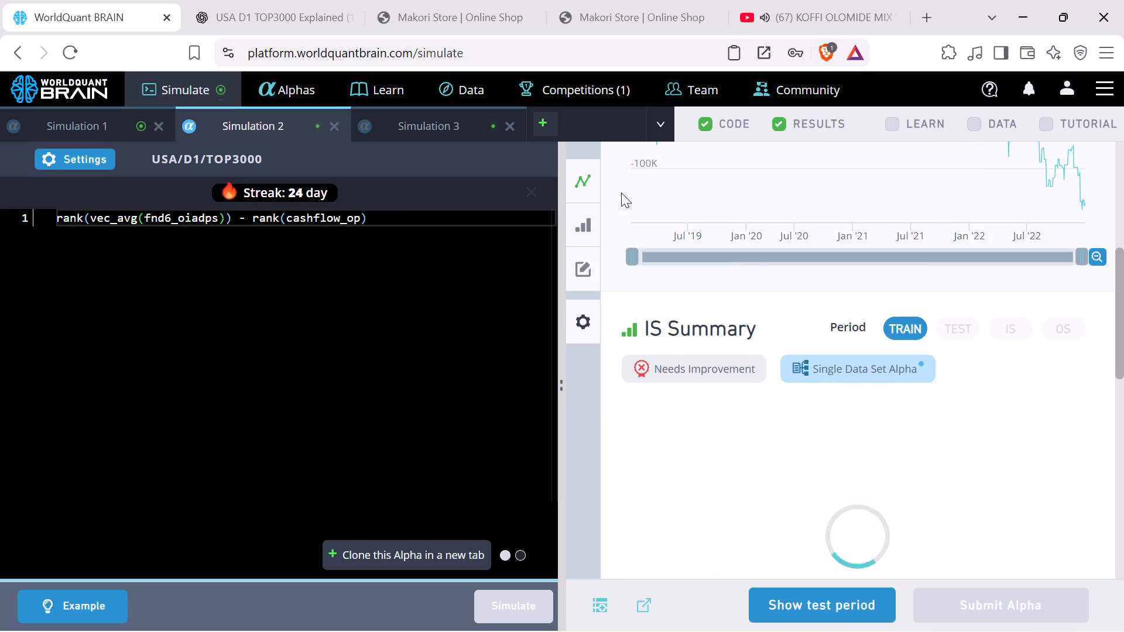
{"action": "left_click", "coordinate": [854, 608]}
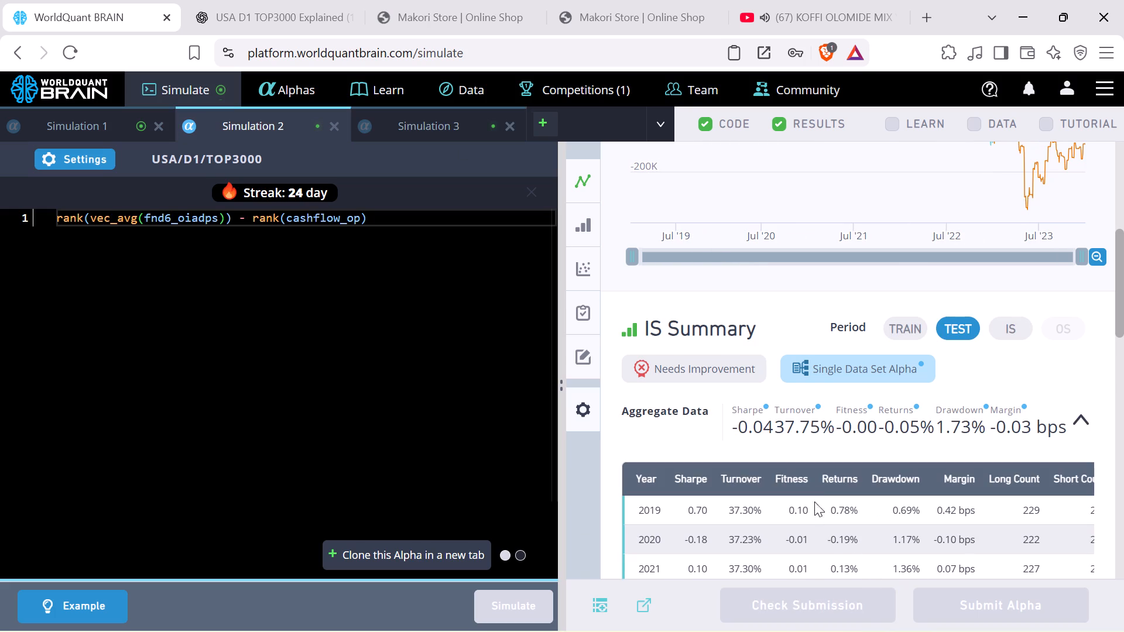
{"action": "left_click", "coordinate": [1010, 323]}
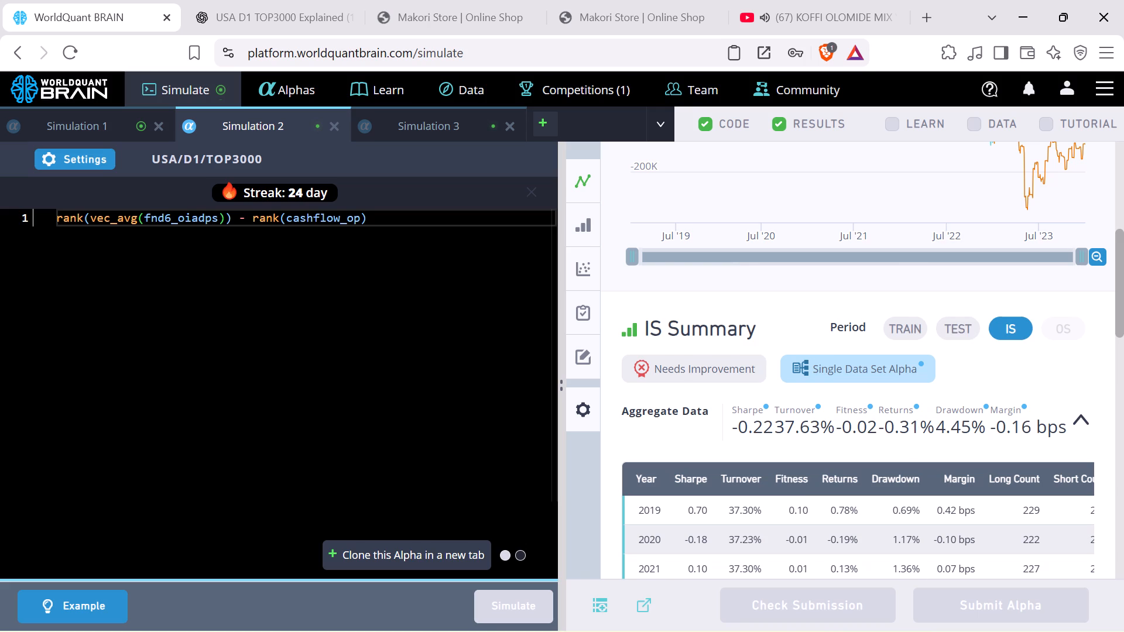
Reveal Simulation 1's test period and review its IS Summary for the IS period.
{"action": "left_click", "coordinate": [88, 122]}
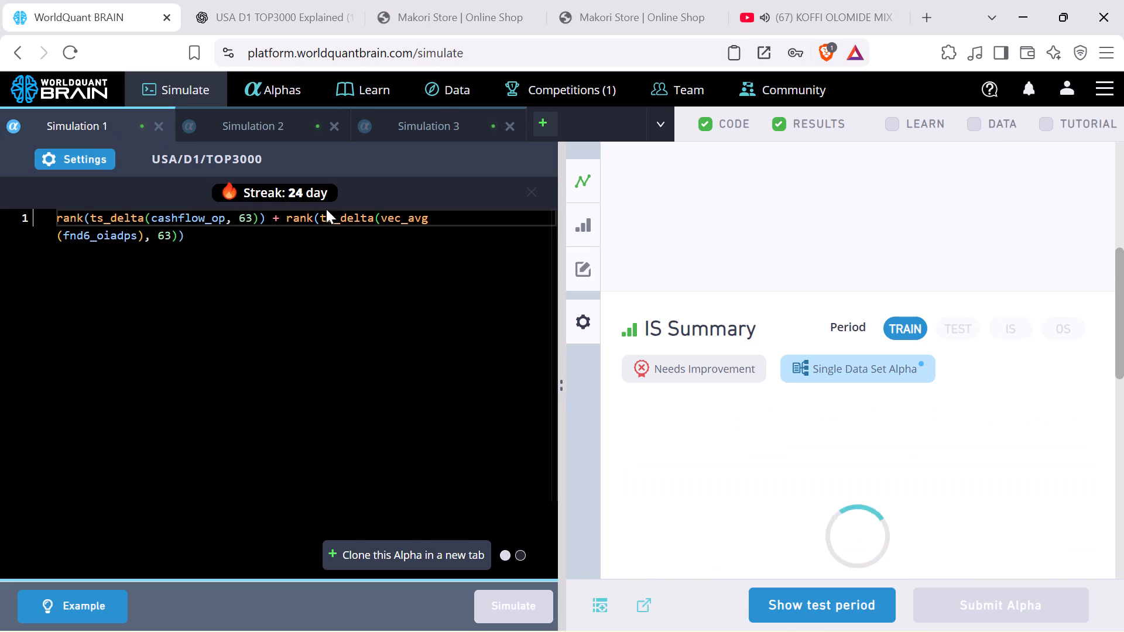
{"action": "left_click", "coordinate": [855, 595]}
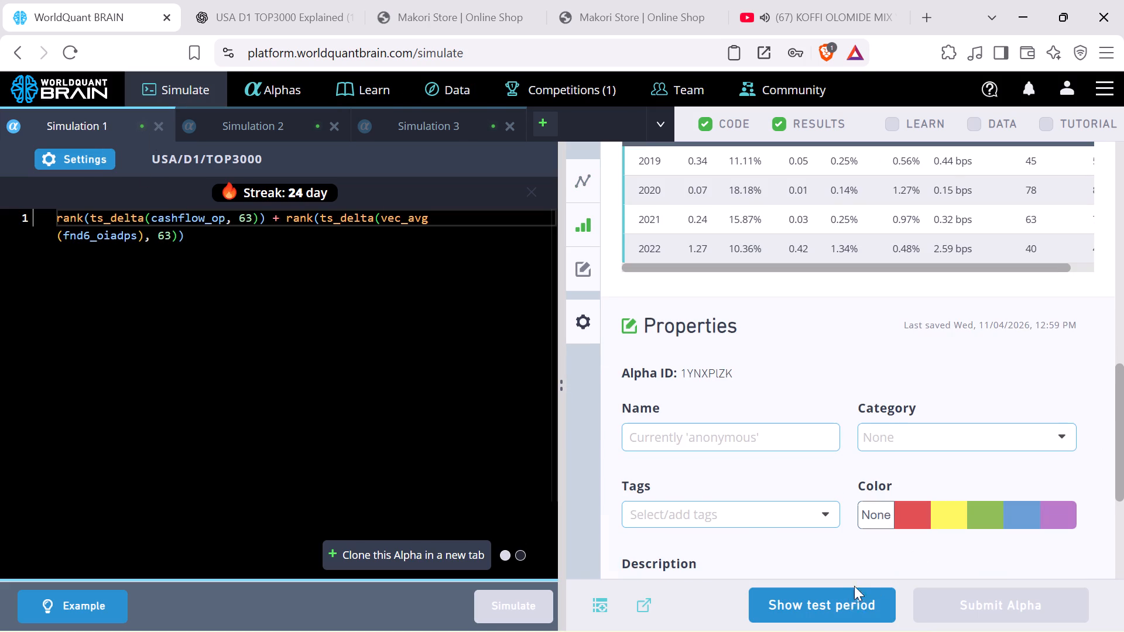
{"action": "scroll", "coordinate": [919, 412], "scroll_direction": "up", "scroll_amount": 6}
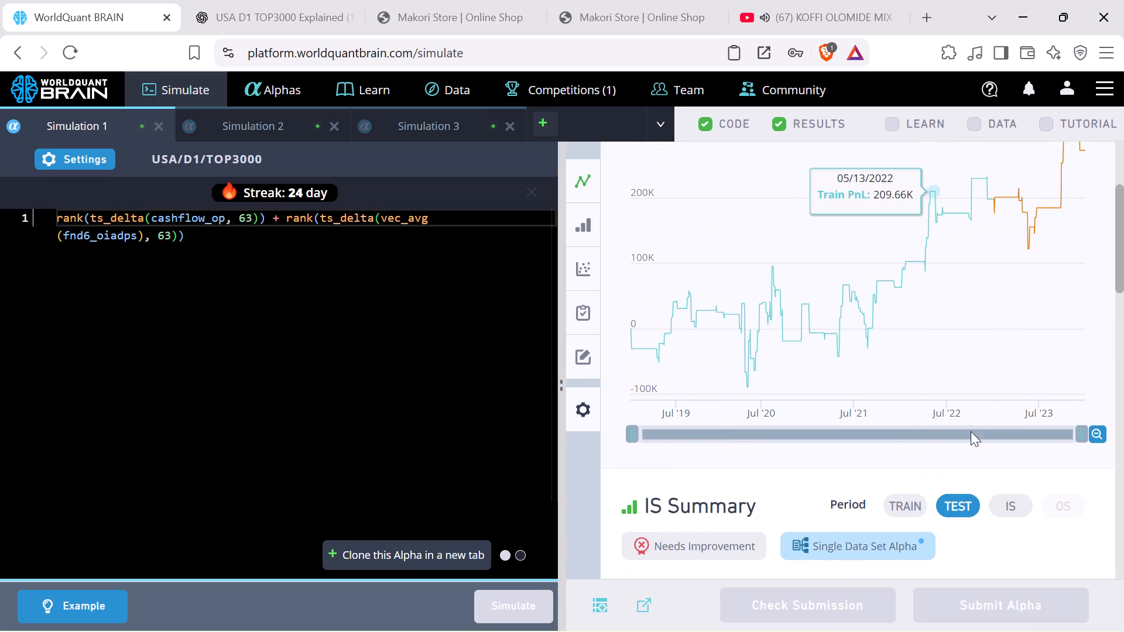
{"action": "left_click", "coordinate": [1013, 516]}
{"action": "scroll", "coordinate": [1000, 503], "scroll_direction": "down", "scroll_amount": 1}
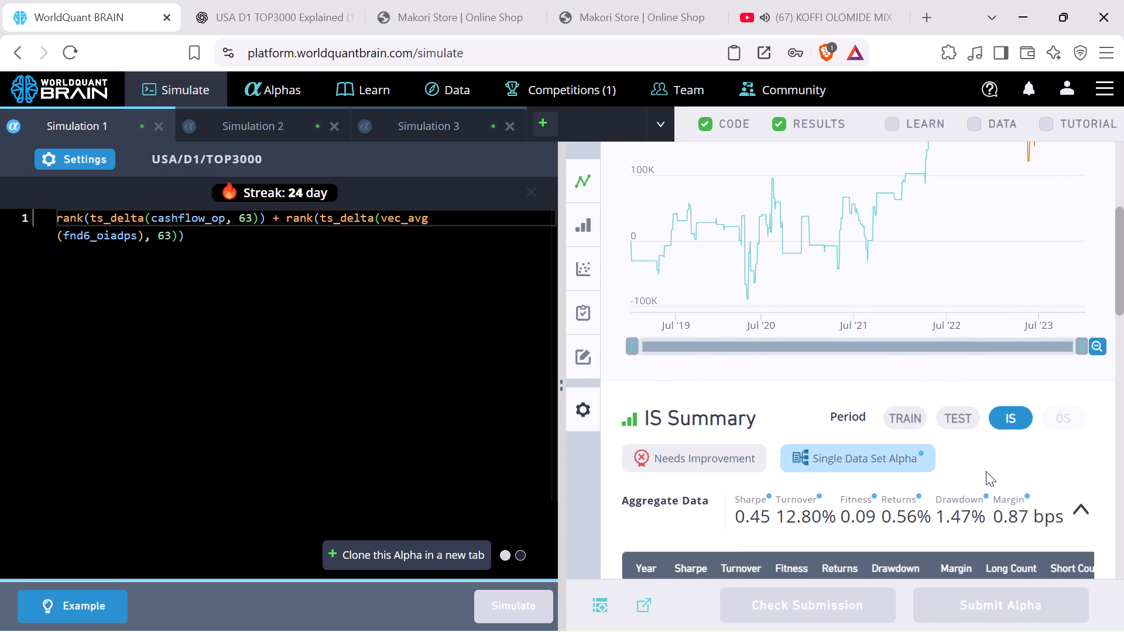
{"action": "scroll", "coordinate": [986, 471], "scroll_direction": "down", "scroll_amount": 1}
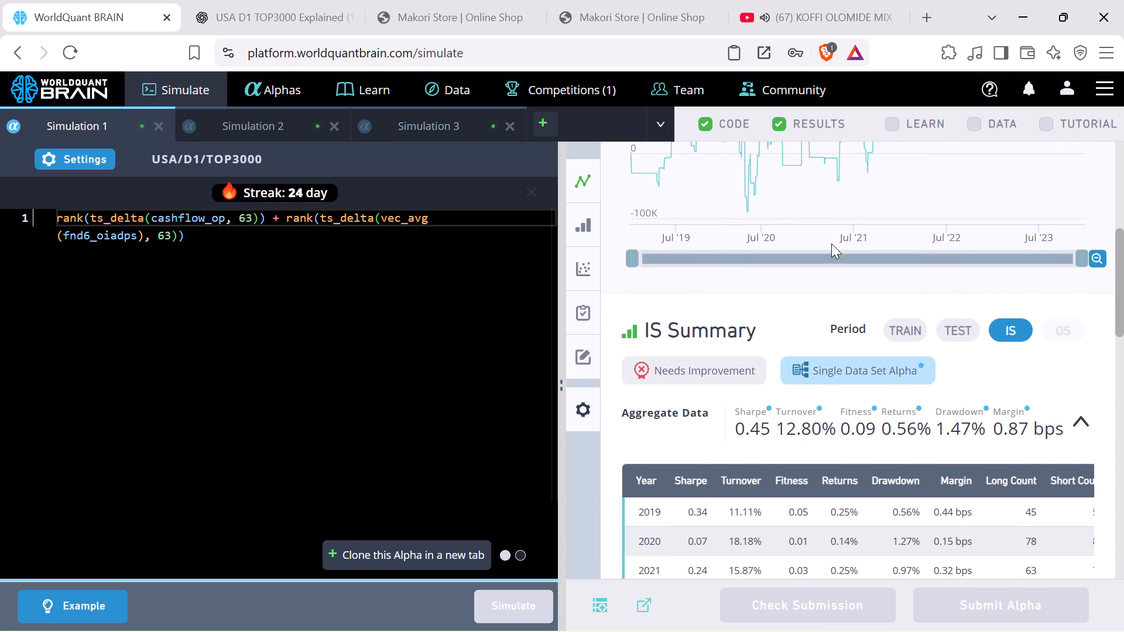
Set Simulation 1's neutralization to None, apply the settings and simulate the alpha again.
{"action": "left_click", "coordinate": [67, 152]}
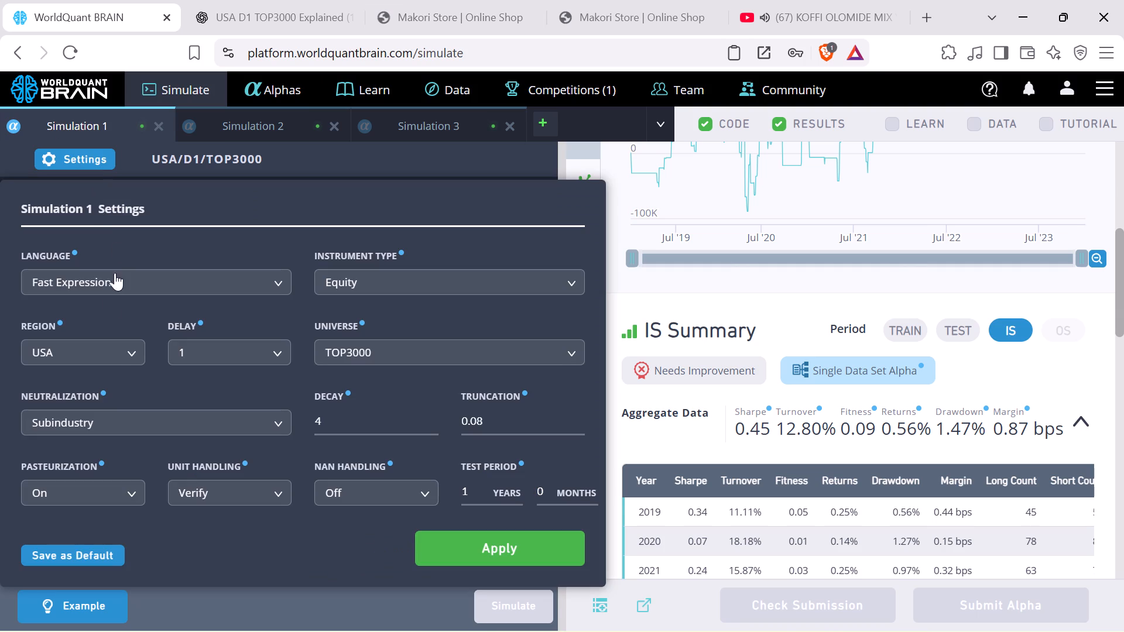
{"action": "left_click", "coordinate": [111, 420]}
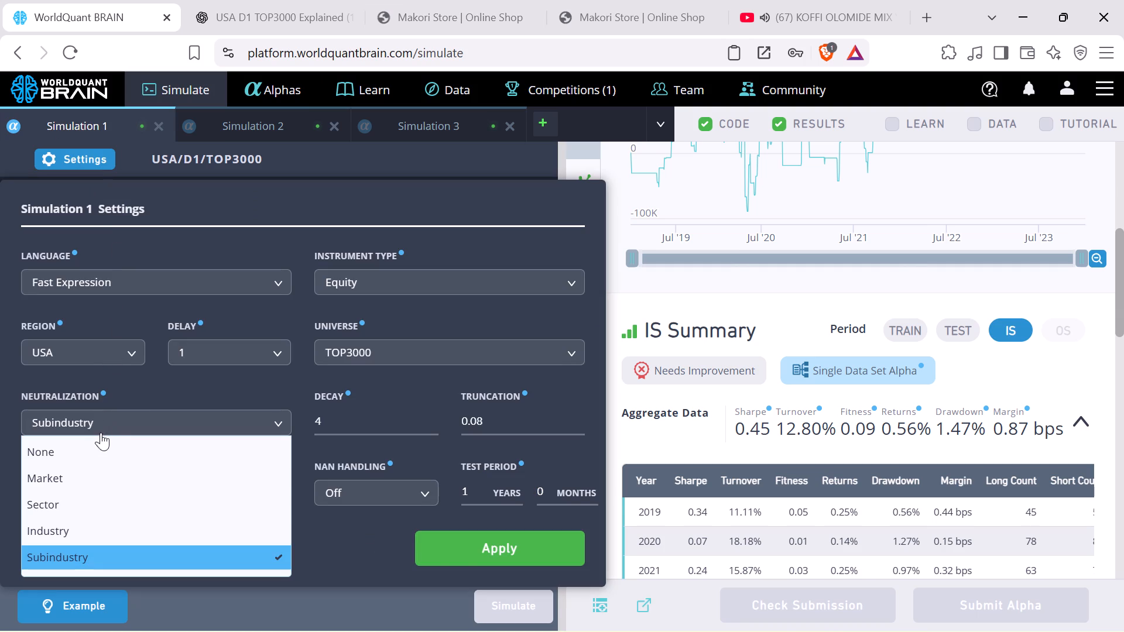
{"action": "left_click", "coordinate": [98, 440]}
{"action": "left_click", "coordinate": [471, 547]}
{"action": "left_click", "coordinate": [533, 599]}
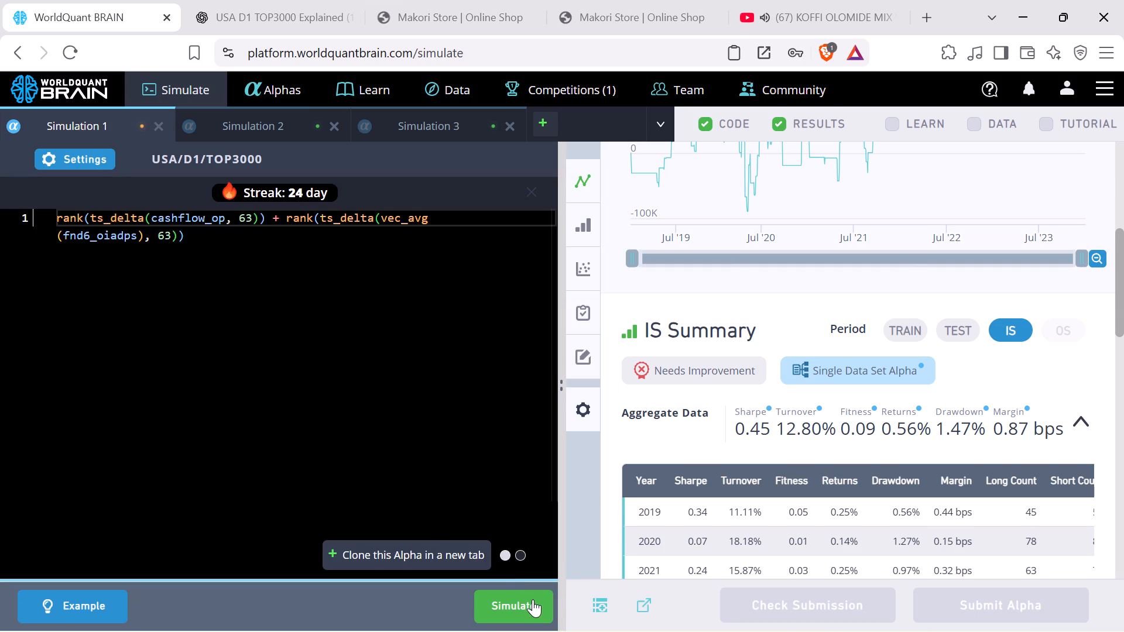
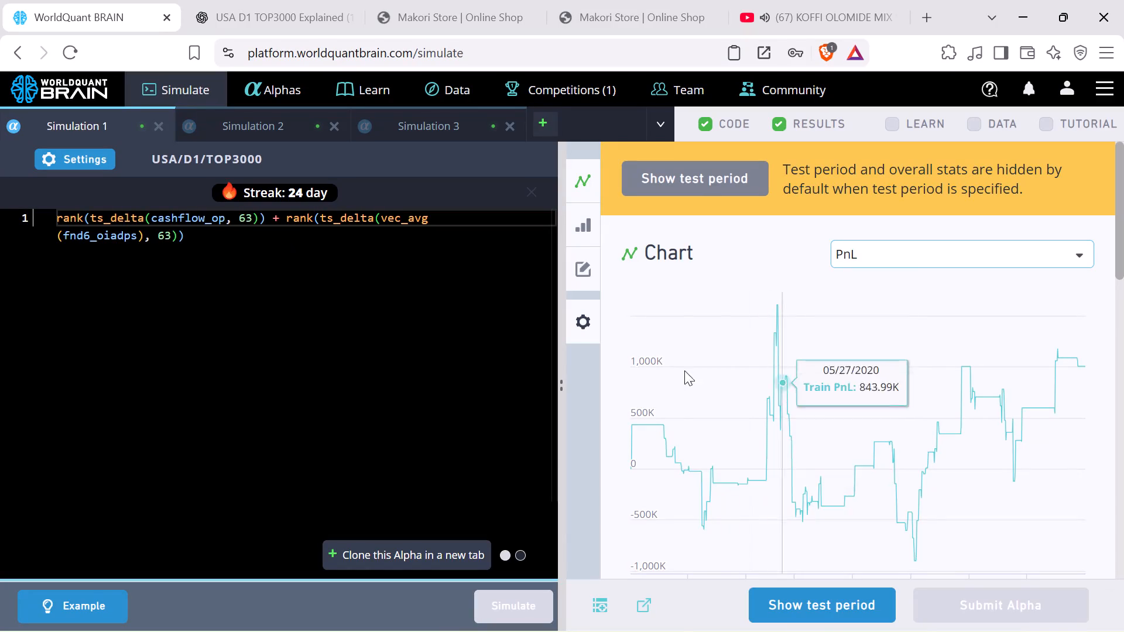
Reveal Simulation 1's test period and show its IS Summary for the IS period.
{"action": "left_click", "coordinate": [814, 600]}
{"action": "scroll", "coordinate": [796, 533], "scroll_direction": "down", "scroll_amount": 3}
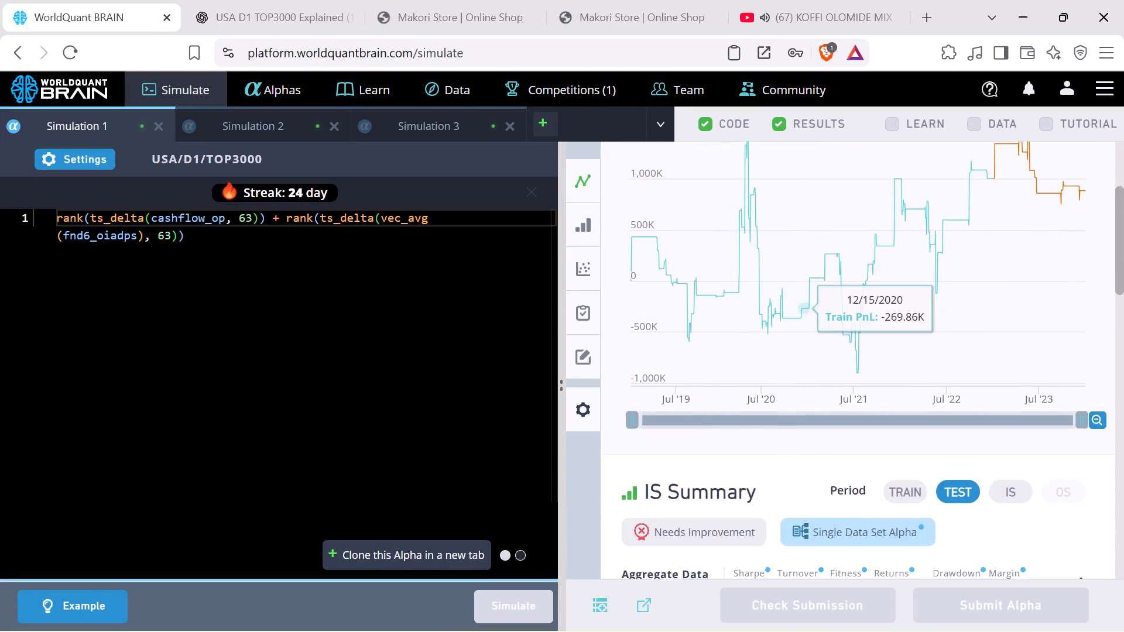
{"action": "scroll", "coordinate": [836, 499], "scroll_direction": "down", "scroll_amount": 1}
{"action": "left_click", "coordinate": [1011, 327]}
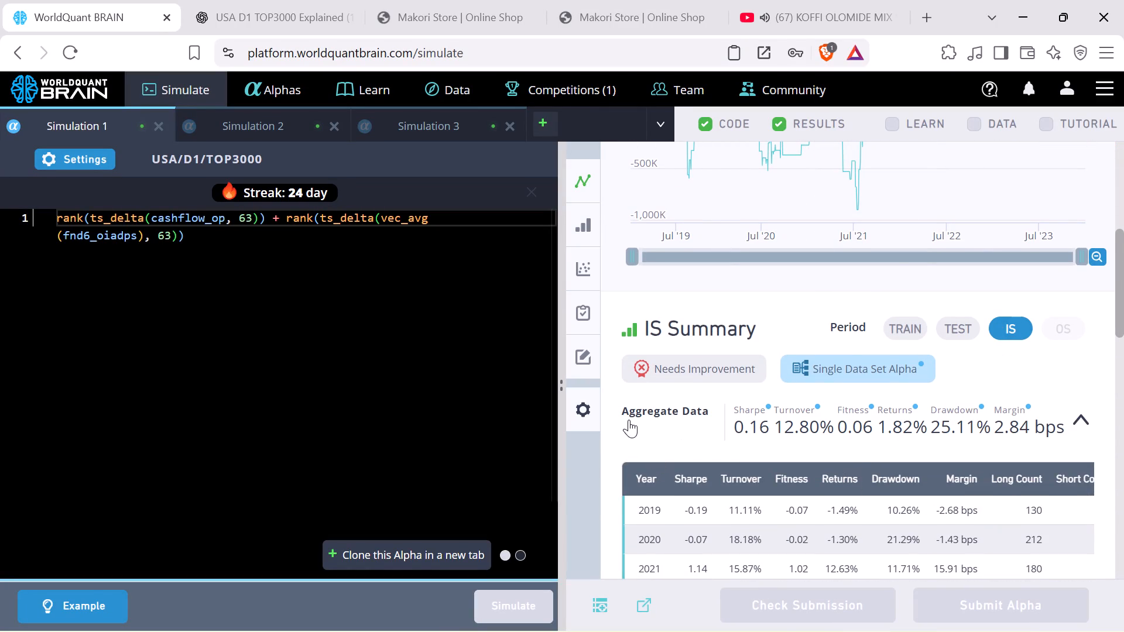
{"action": "left_click", "coordinate": [68, 156]}
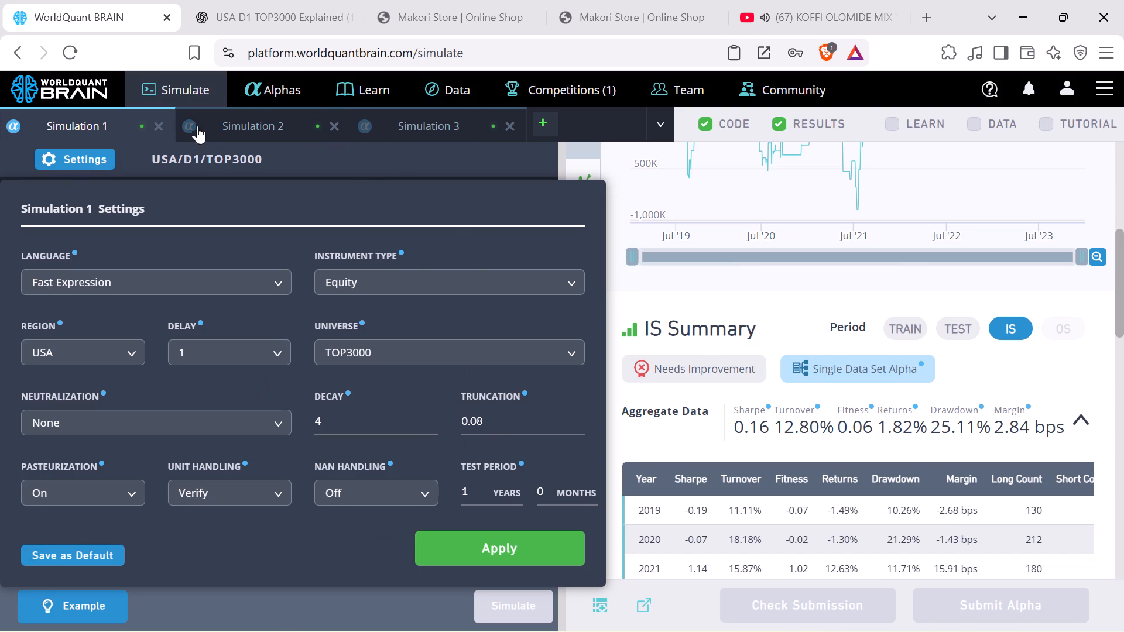
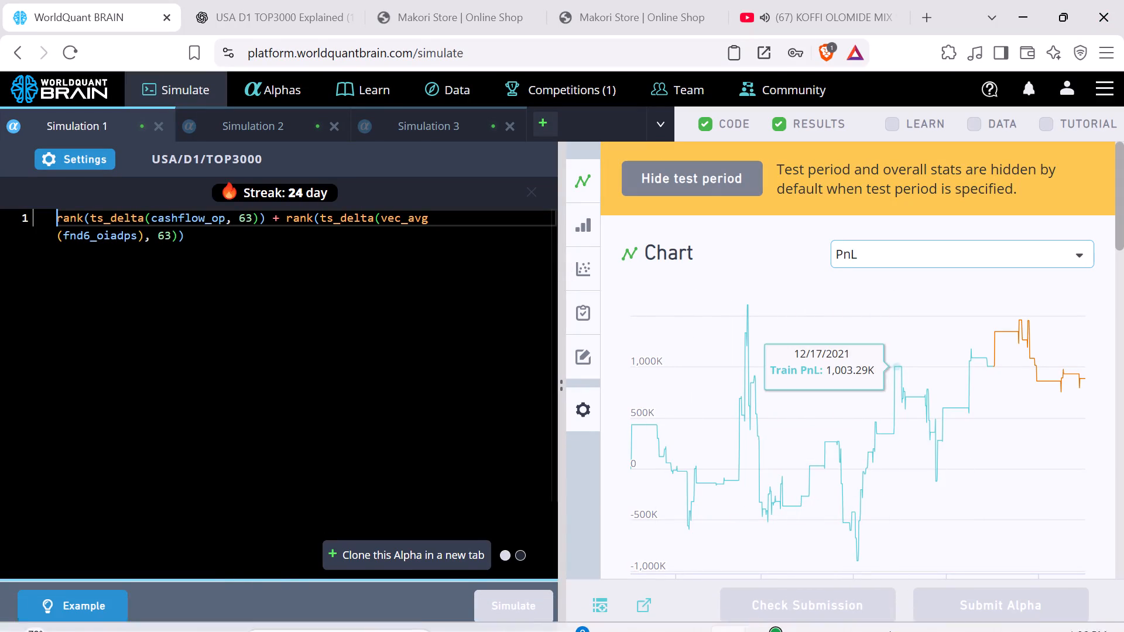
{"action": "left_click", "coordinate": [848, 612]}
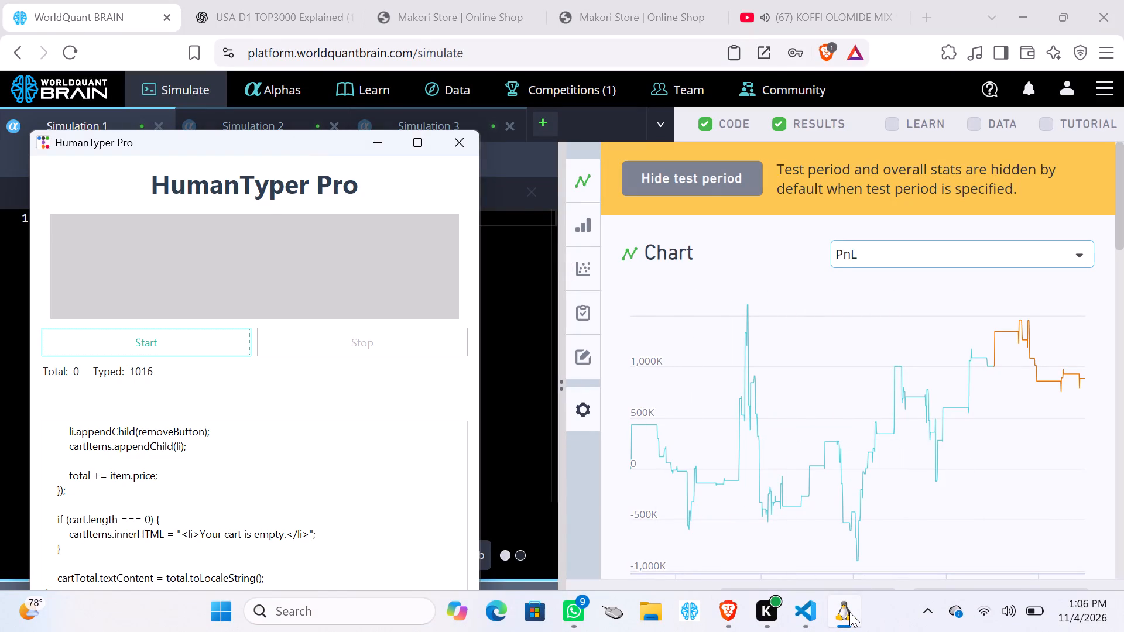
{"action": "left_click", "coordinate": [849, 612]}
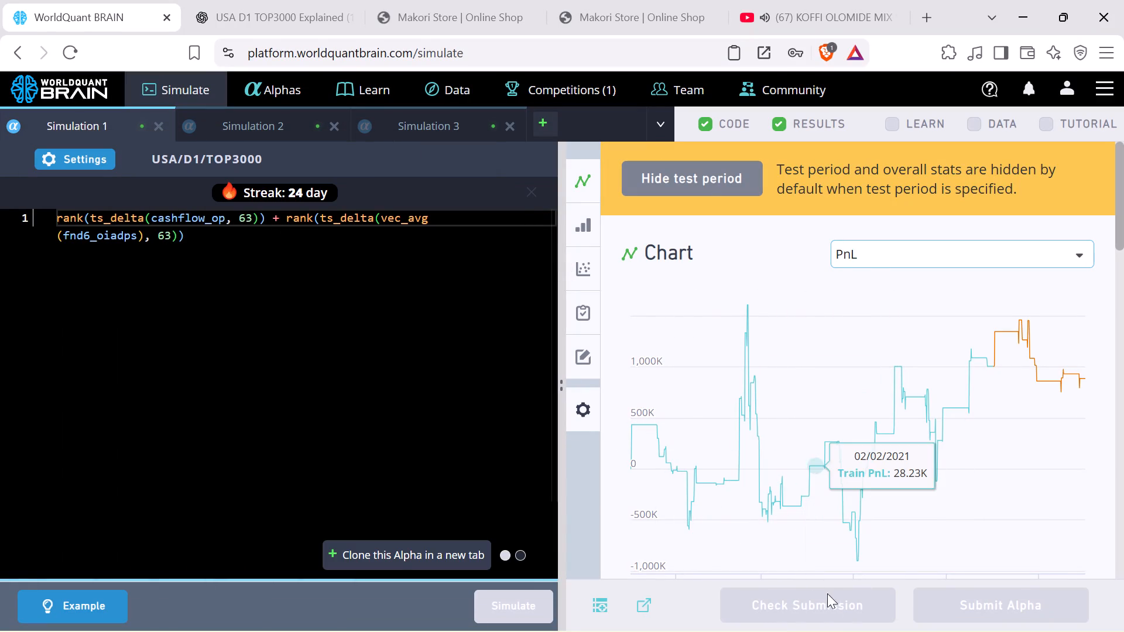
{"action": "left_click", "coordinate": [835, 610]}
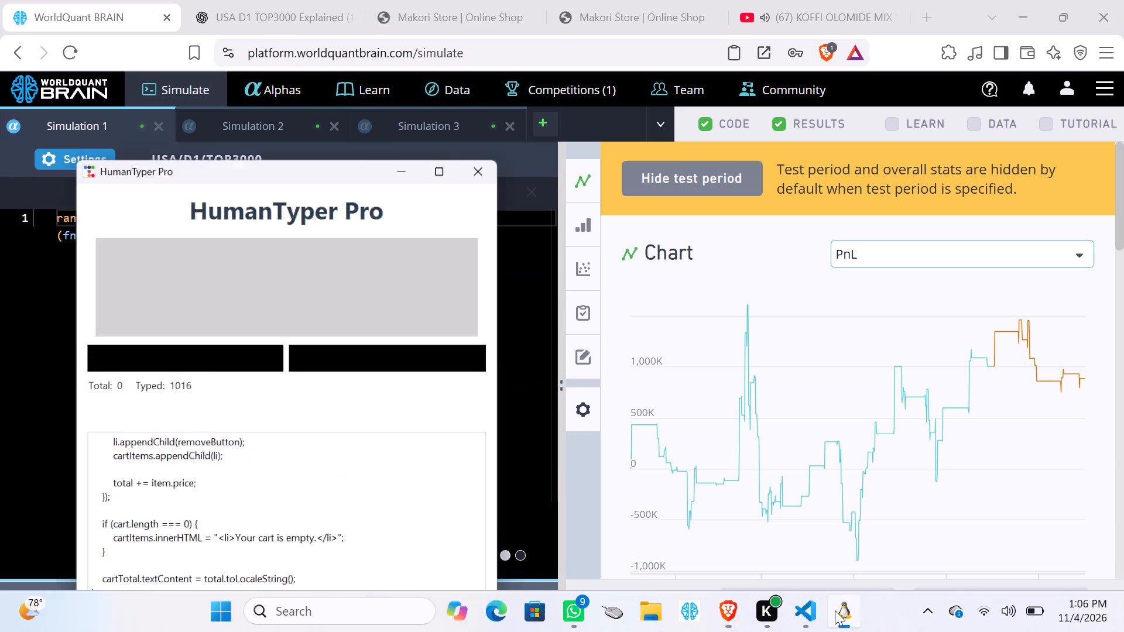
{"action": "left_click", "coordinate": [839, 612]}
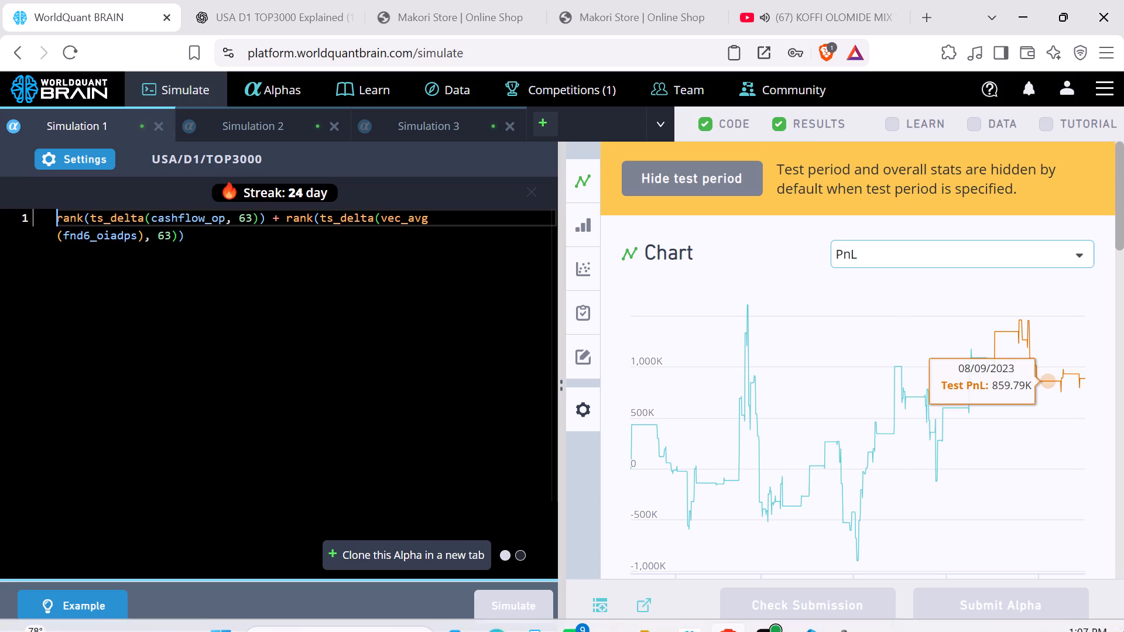
Switch to Visual Studio Code to view shop.html in the my-first-website project.
{"action": "left_click", "coordinate": [807, 614]}
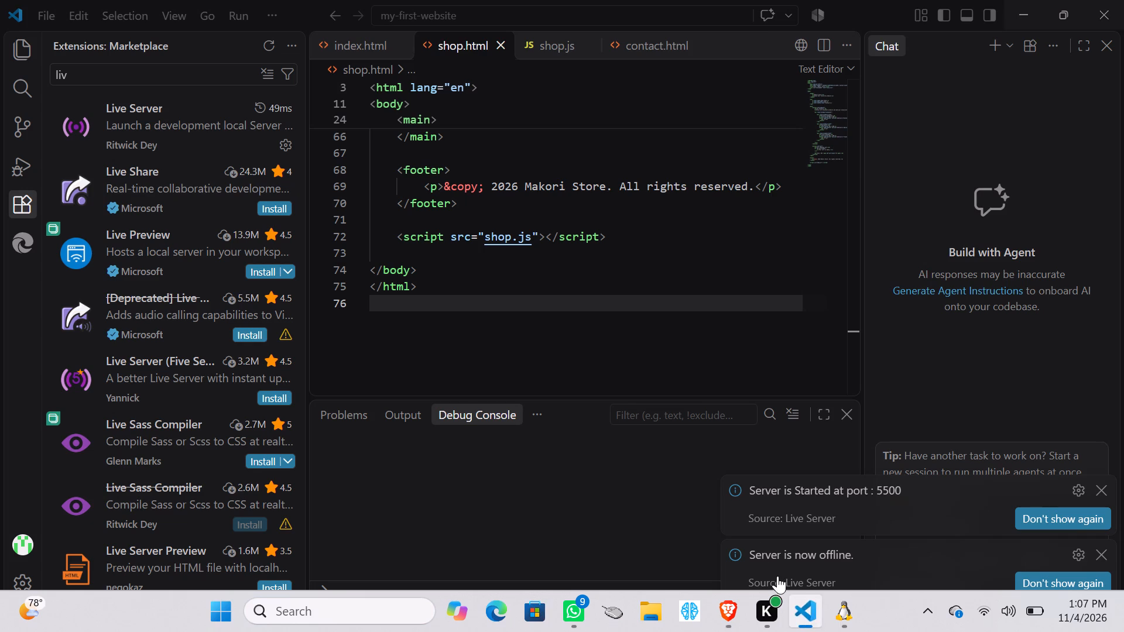